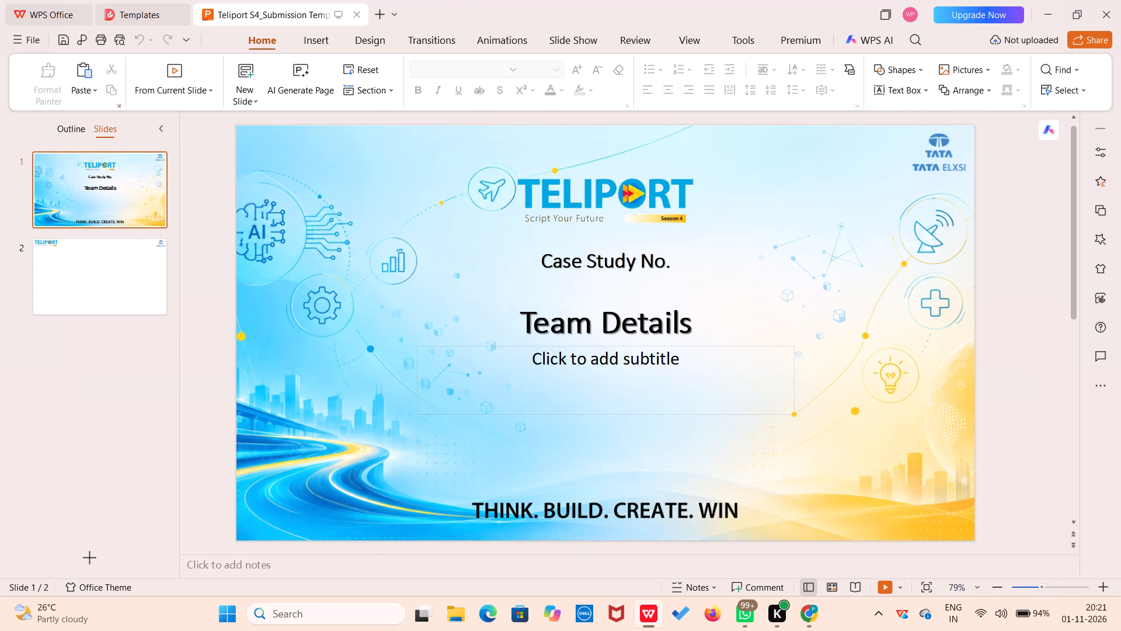
click(83, 270)
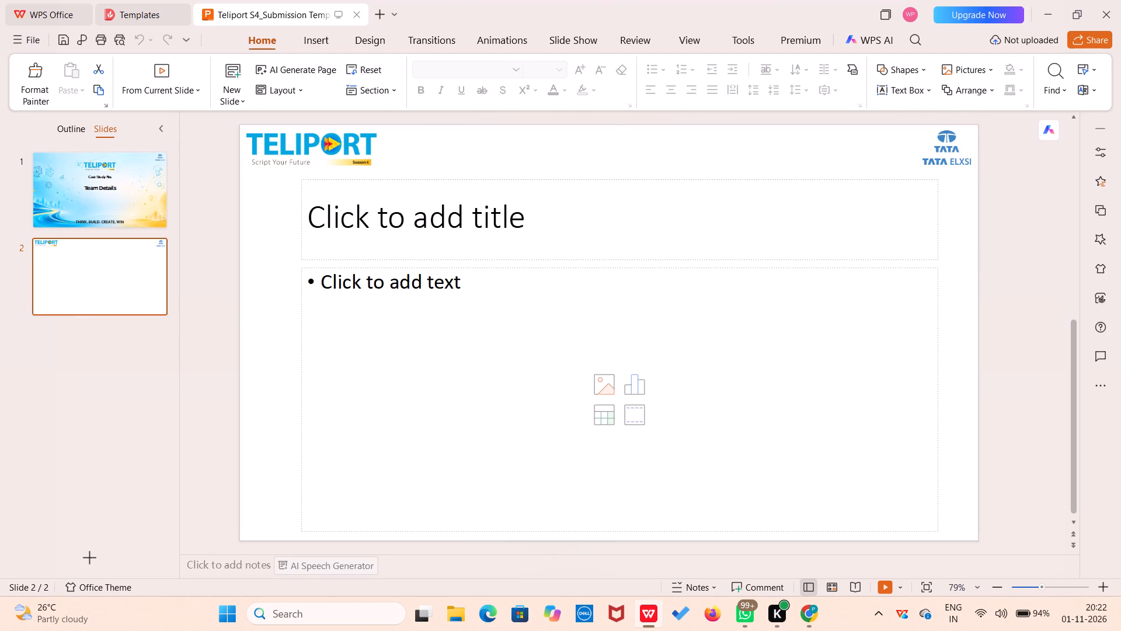
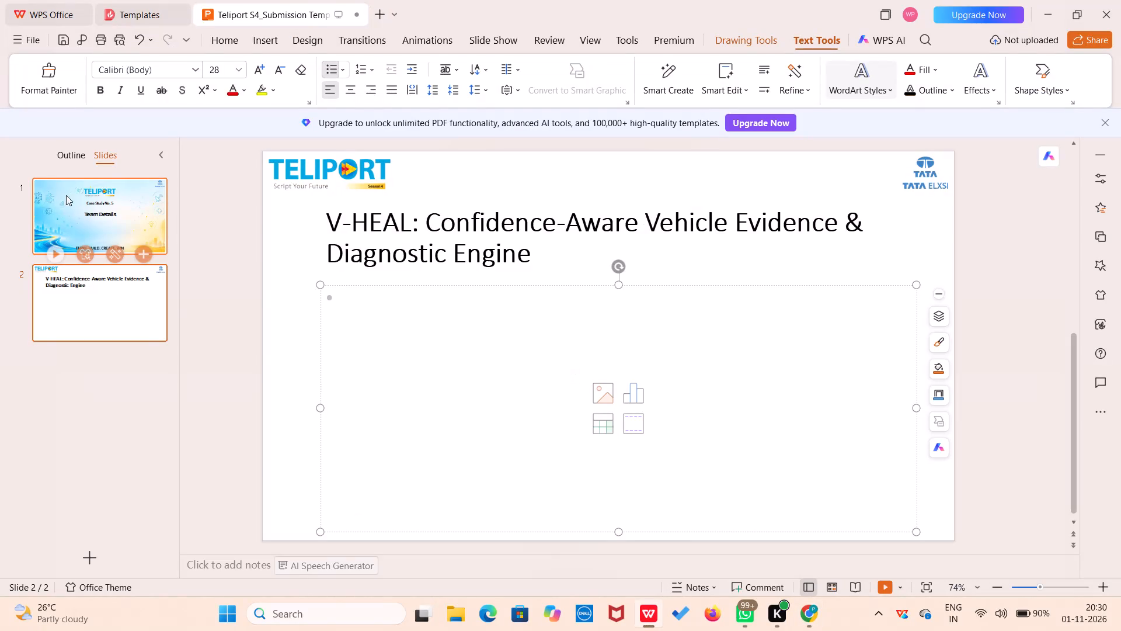
Paste the copied team details (team name TrinityX, member names and college) into slide 1's subtitle placeholder in WPS Office.
click(89, 204)
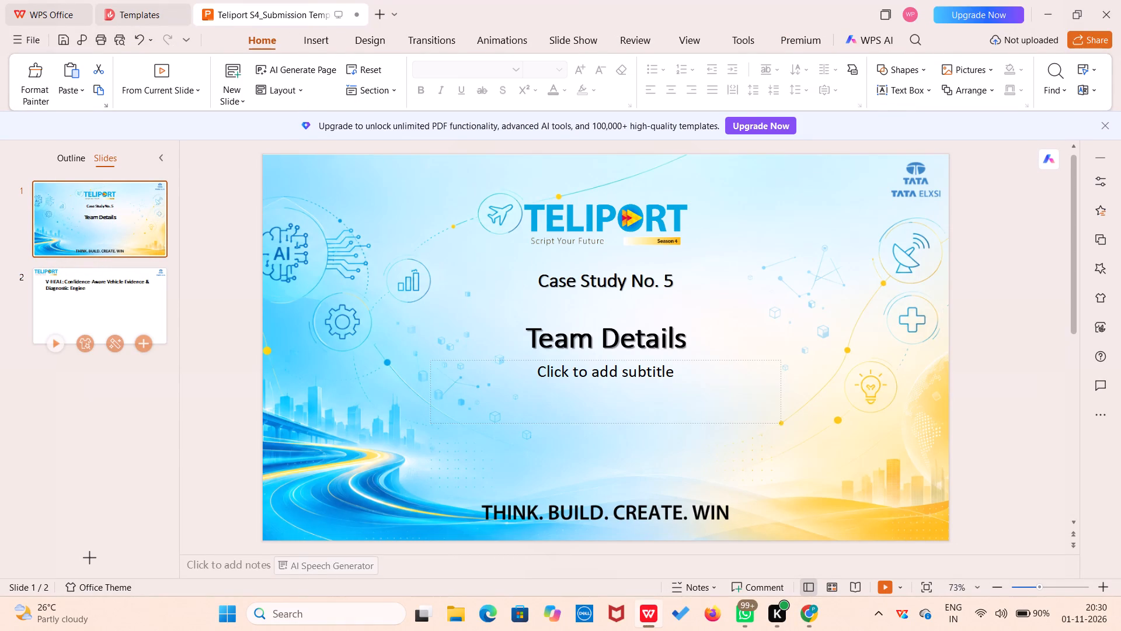
click(593, 375)
key(ctrl+v)
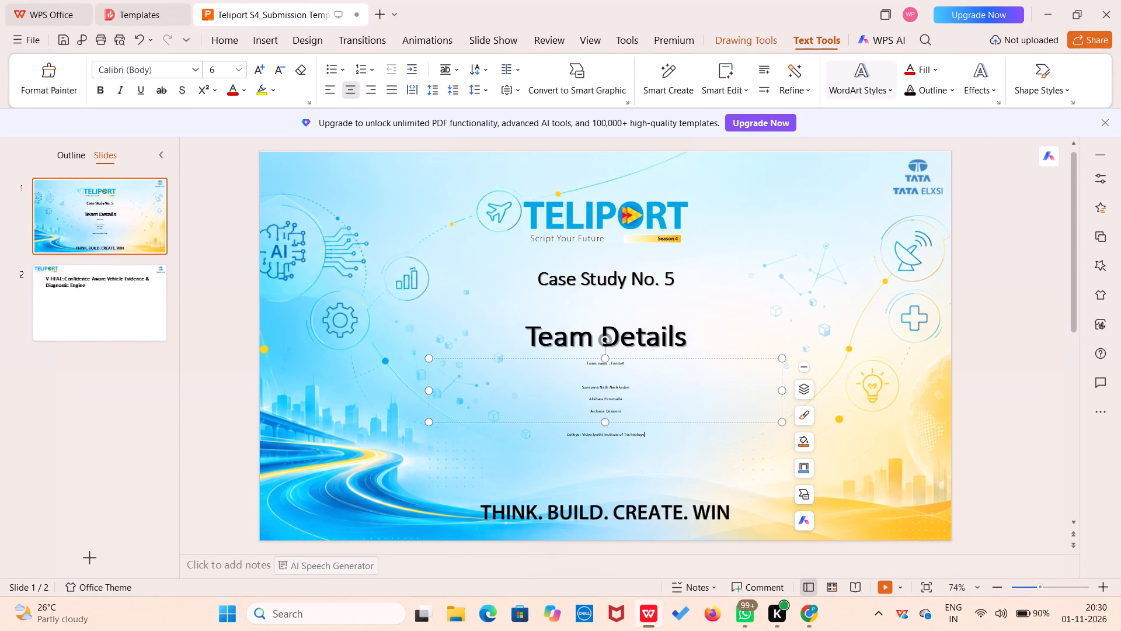
Set the font size of all the team details text on slide 1 to 16.
drag(645, 434, 597, 367)
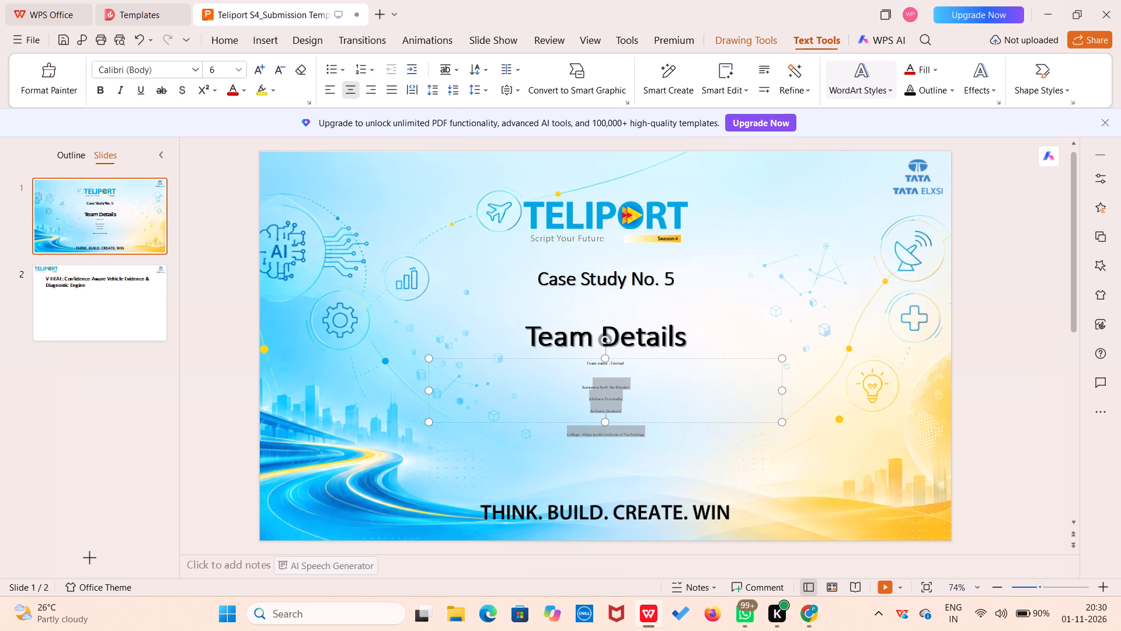
drag(597, 367, 566, 321)
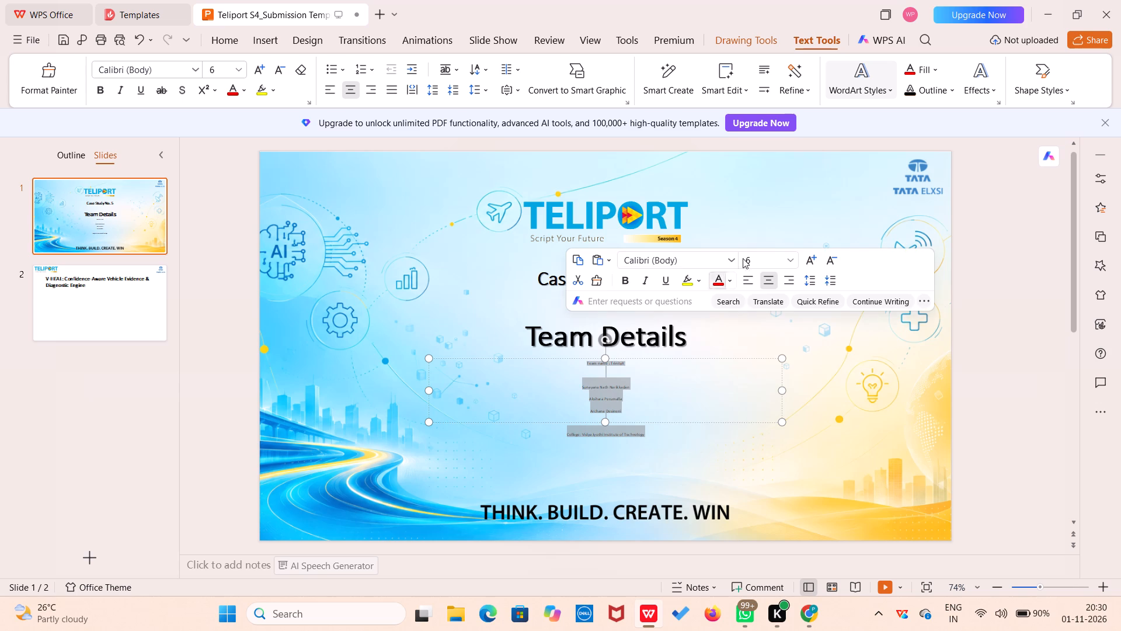
click(789, 268)
click(789, 261)
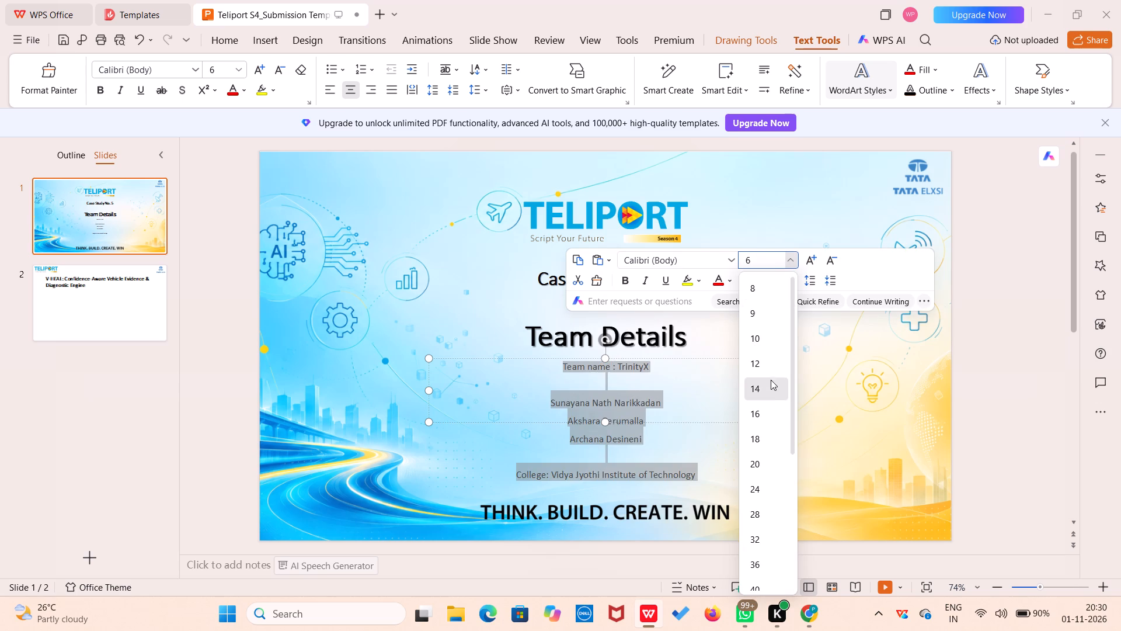
click(767, 420)
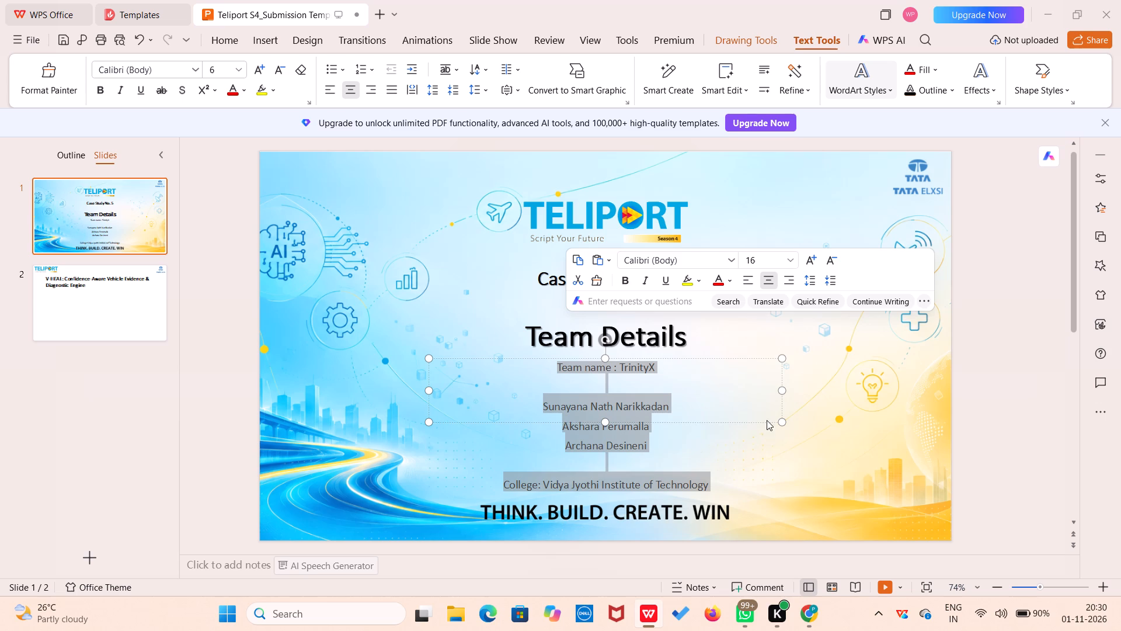
Remove the blank lines below the team name and above the college line on slide 1.
click(628, 379)
key(BackSpace)
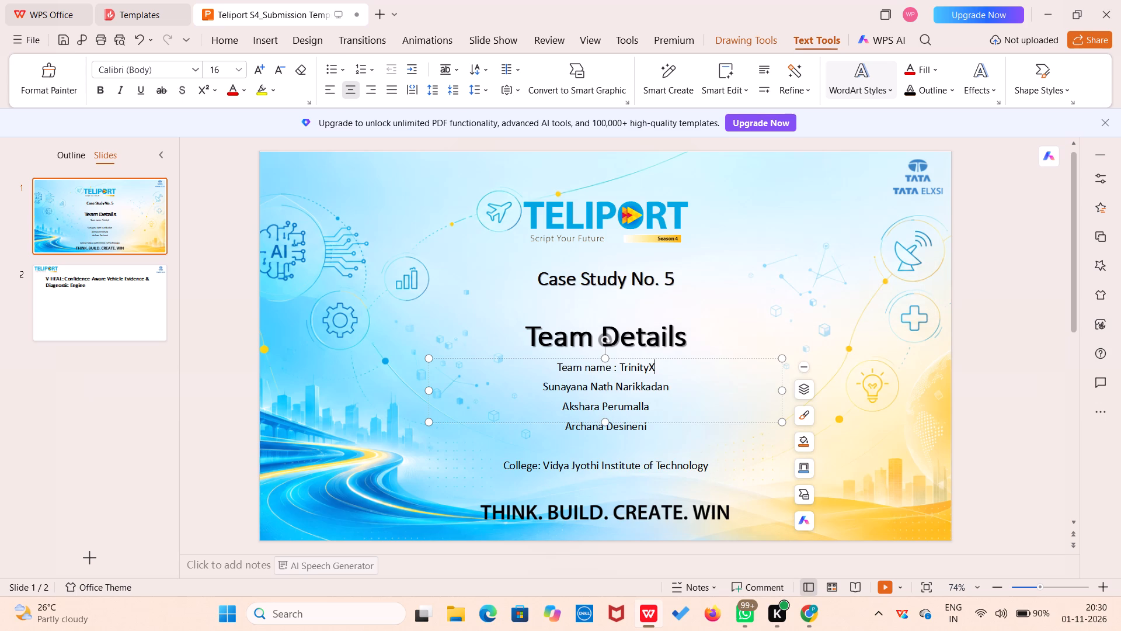
click(601, 448)
key(BackSpace)
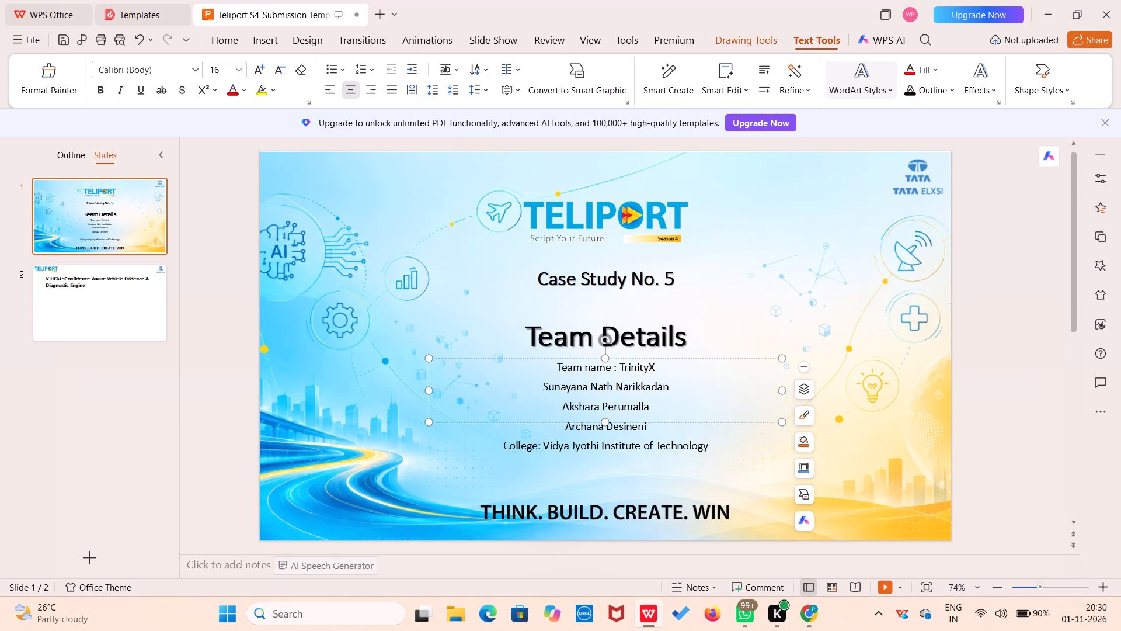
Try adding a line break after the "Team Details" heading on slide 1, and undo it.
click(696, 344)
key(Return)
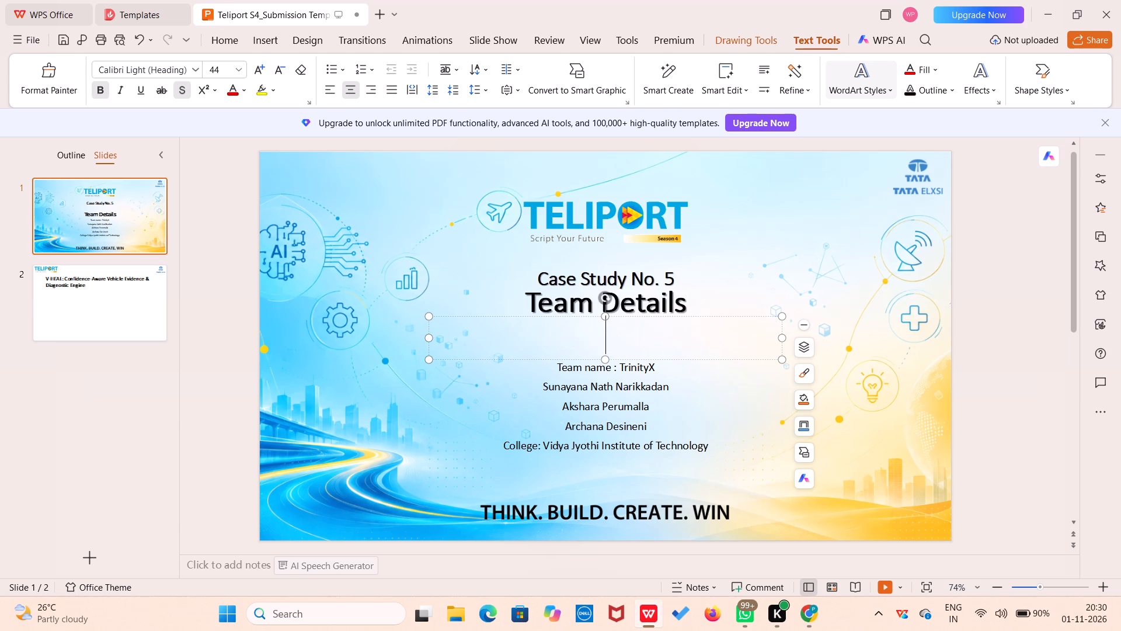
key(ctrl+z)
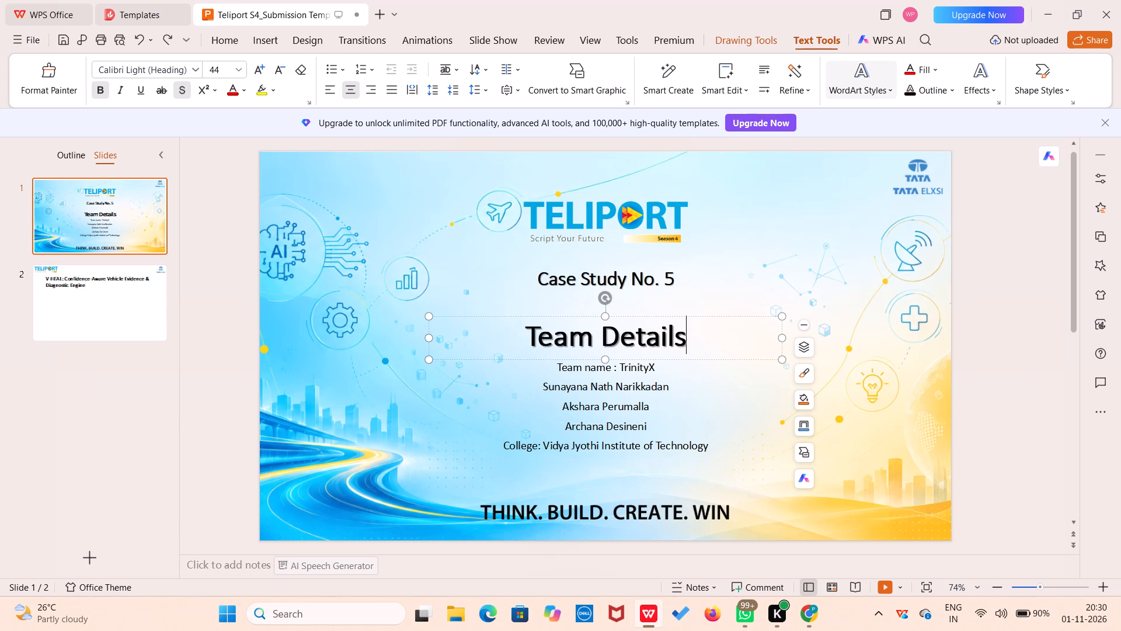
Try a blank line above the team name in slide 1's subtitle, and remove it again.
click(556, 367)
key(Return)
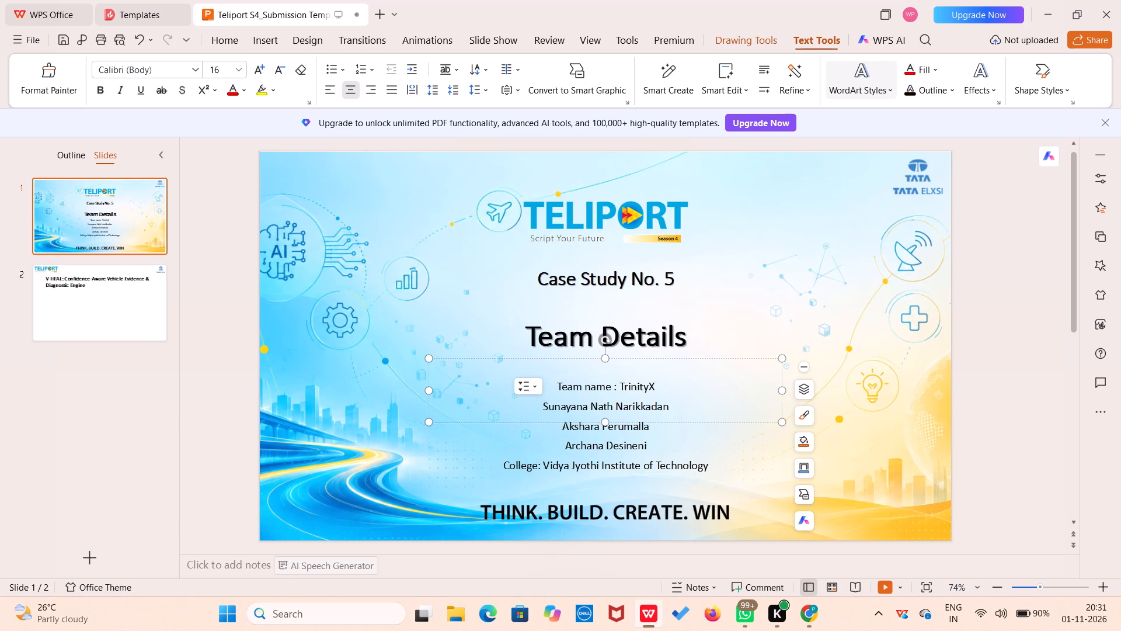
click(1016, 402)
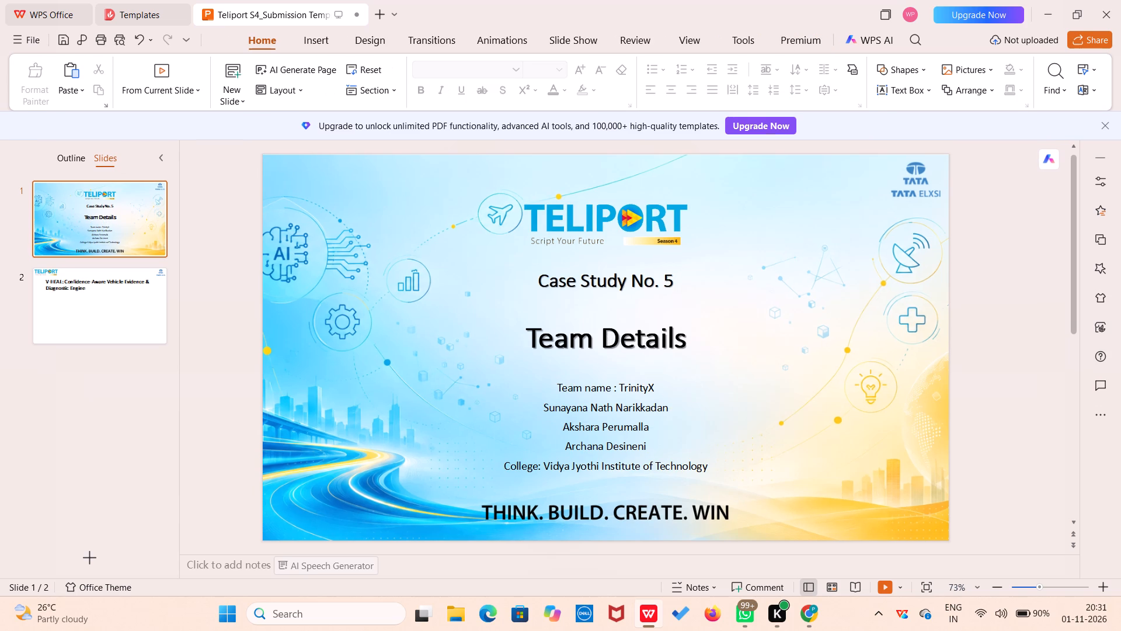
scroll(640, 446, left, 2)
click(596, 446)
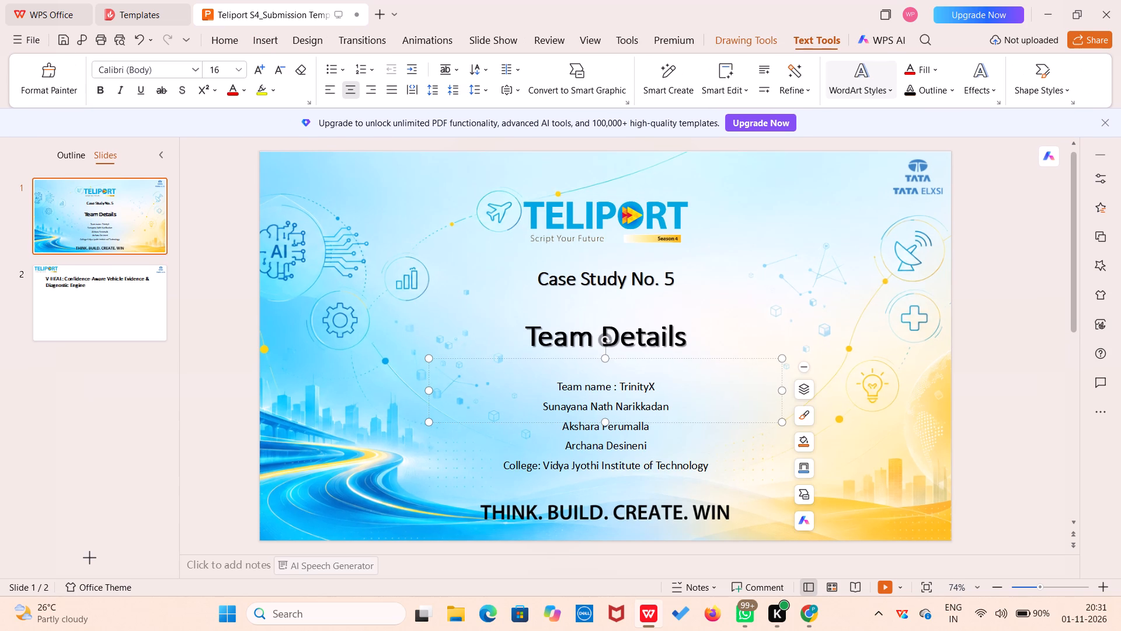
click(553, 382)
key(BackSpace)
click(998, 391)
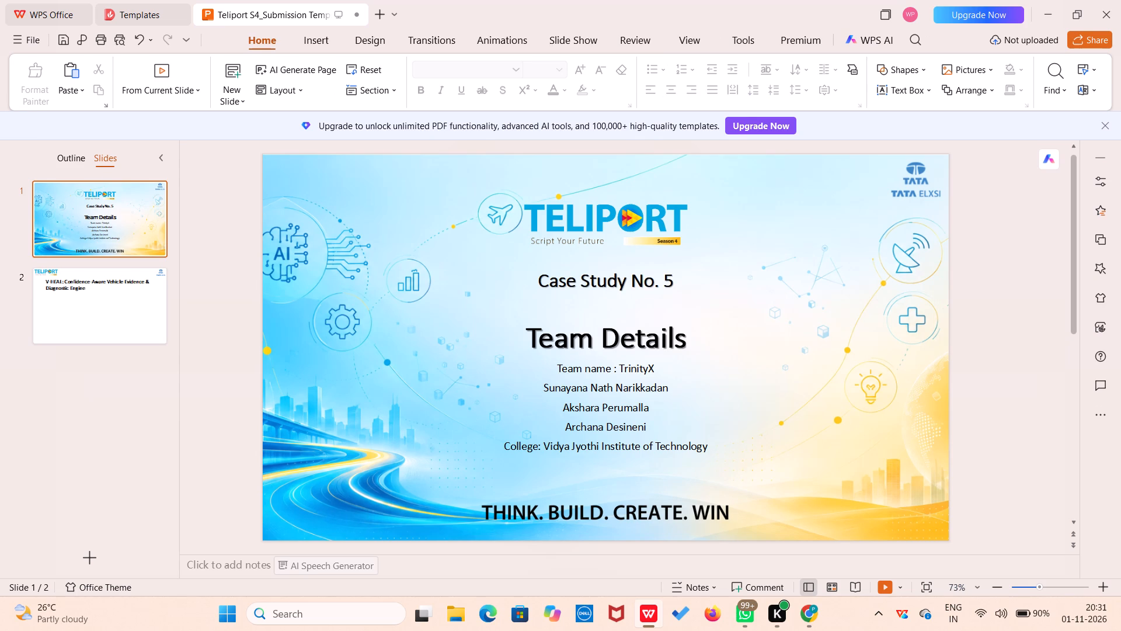
Insert a space before the colon after "College" in slide 1's team details.
click(538, 452)
key(space)
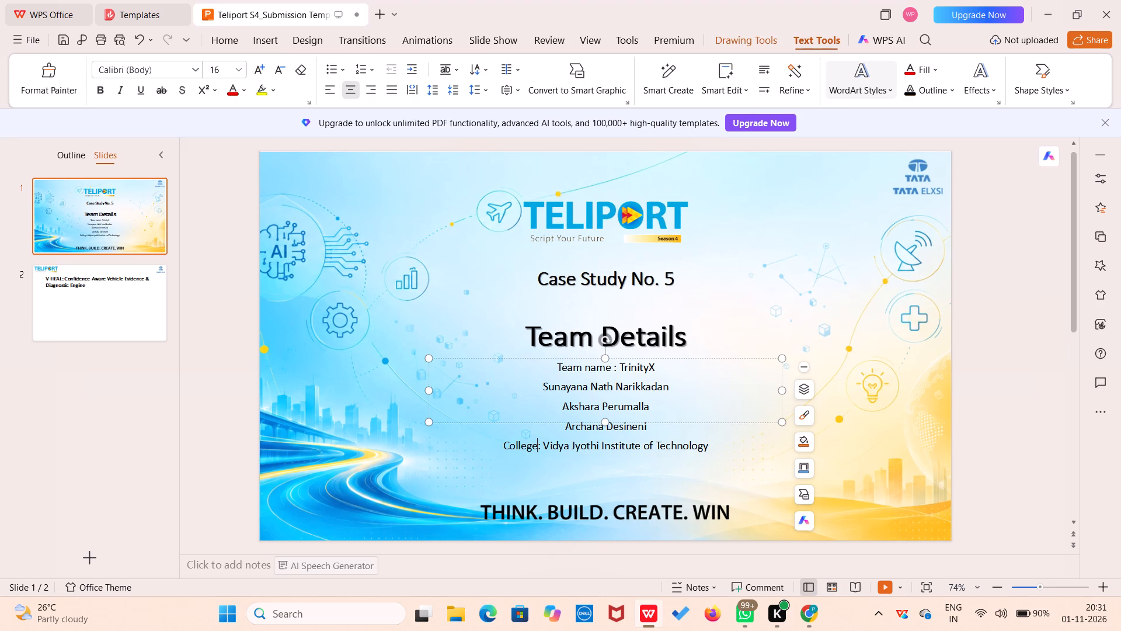
click(1019, 399)
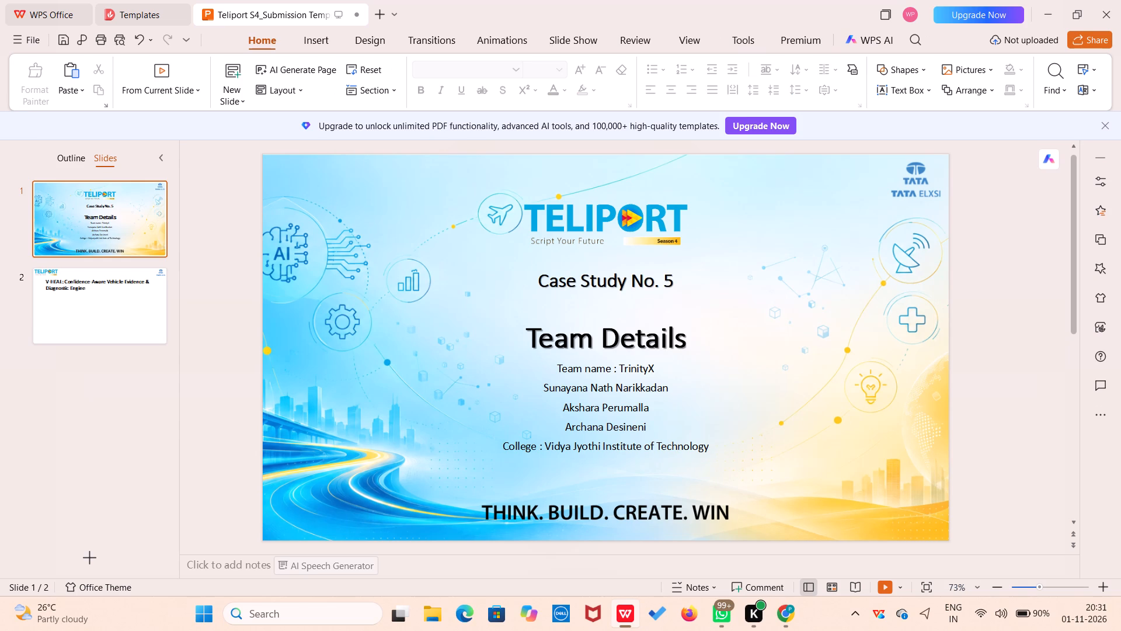
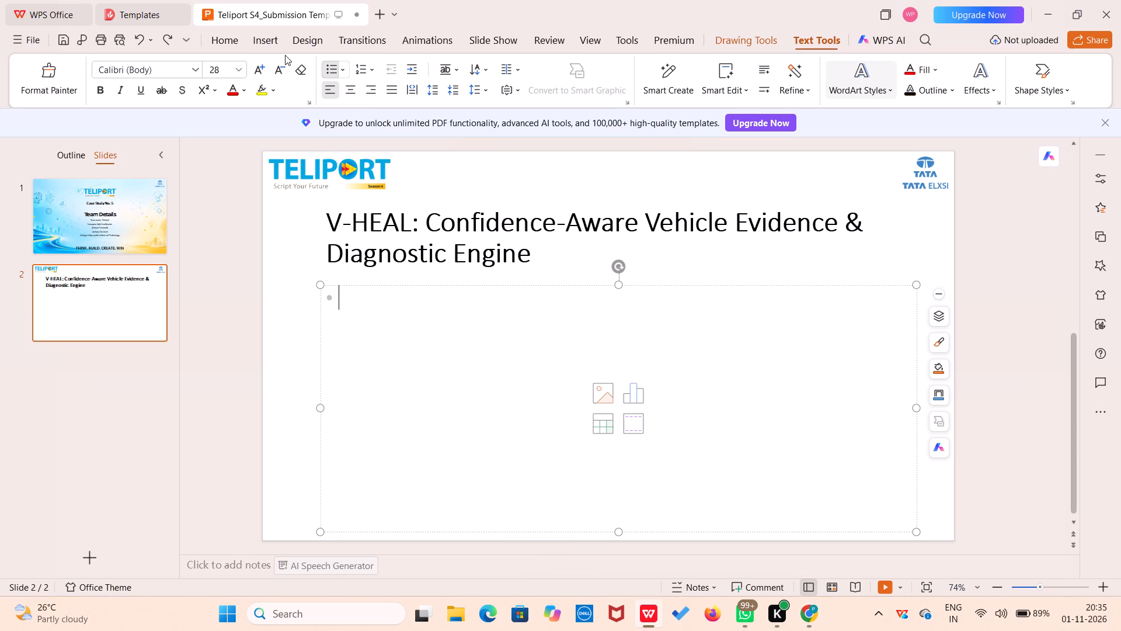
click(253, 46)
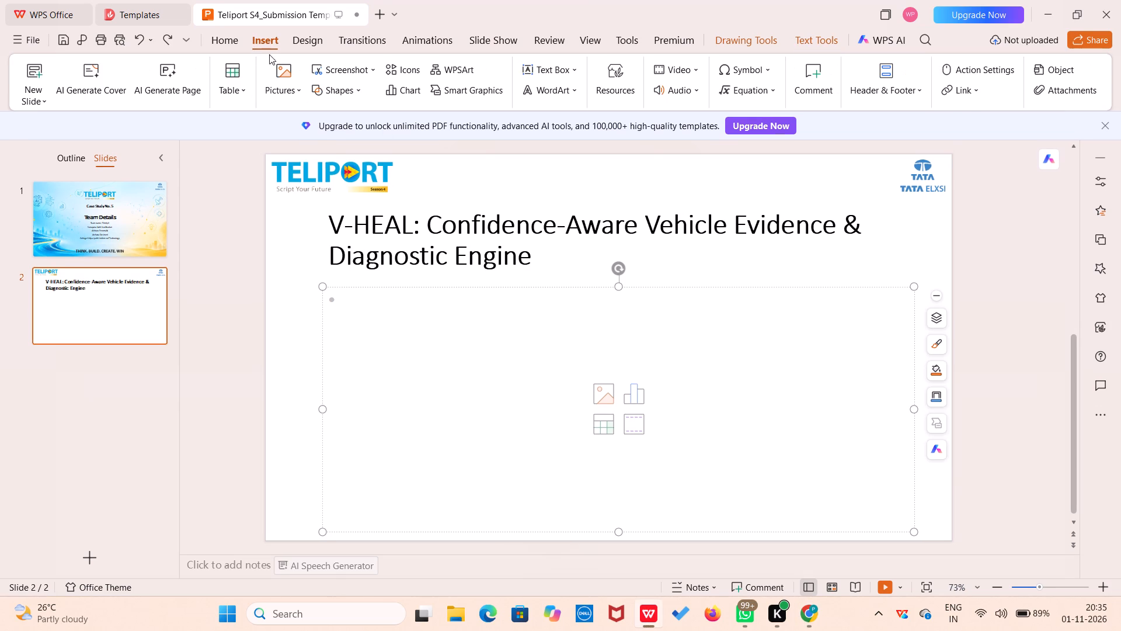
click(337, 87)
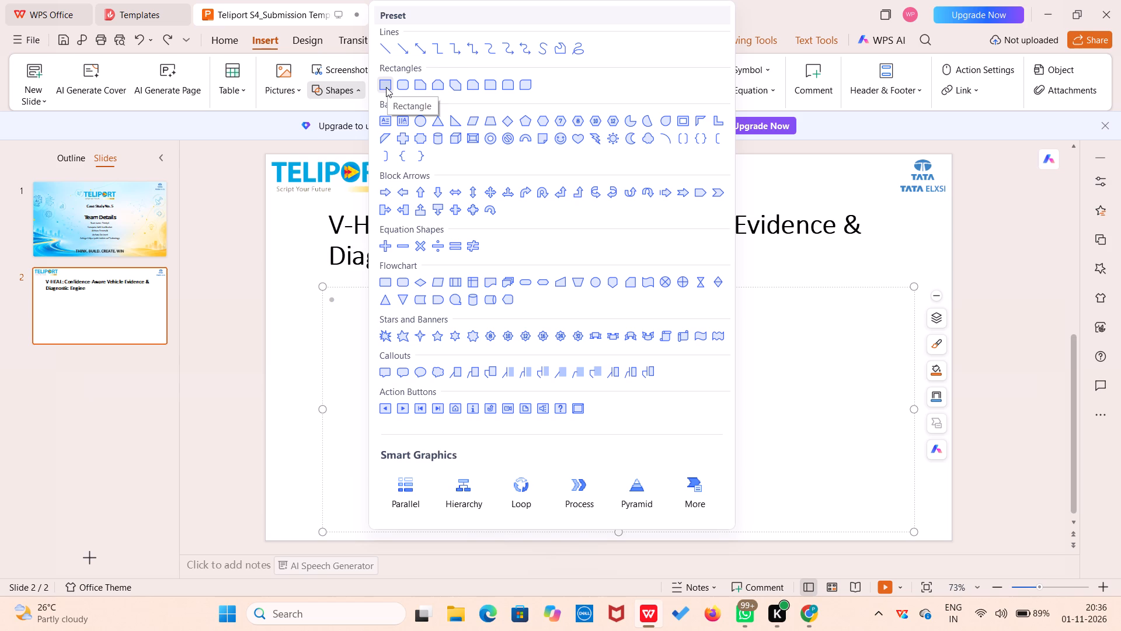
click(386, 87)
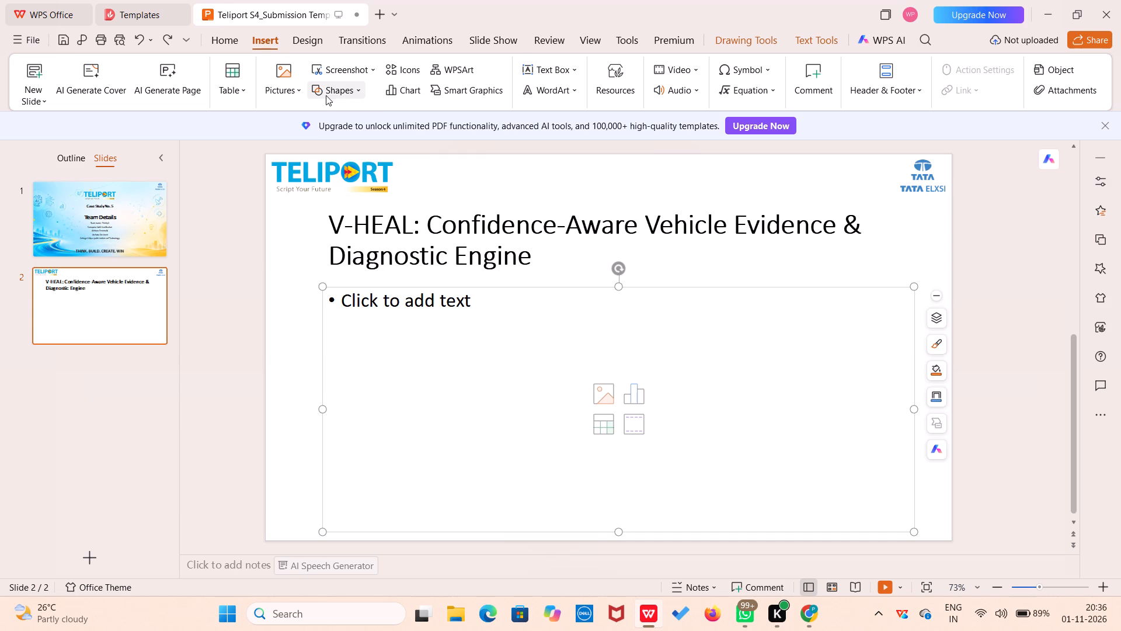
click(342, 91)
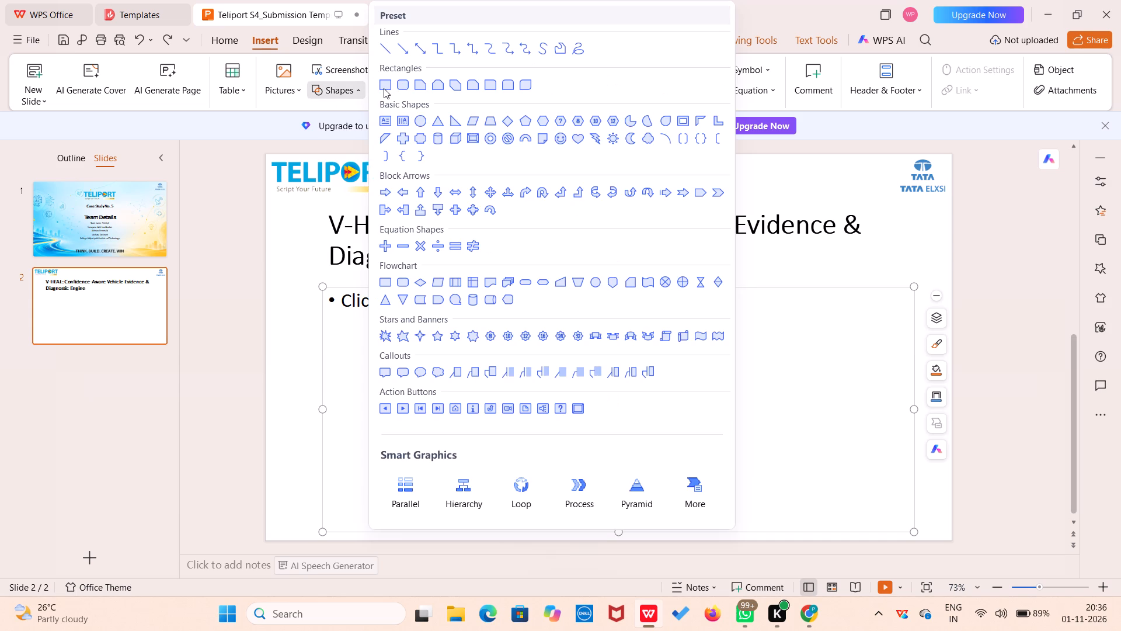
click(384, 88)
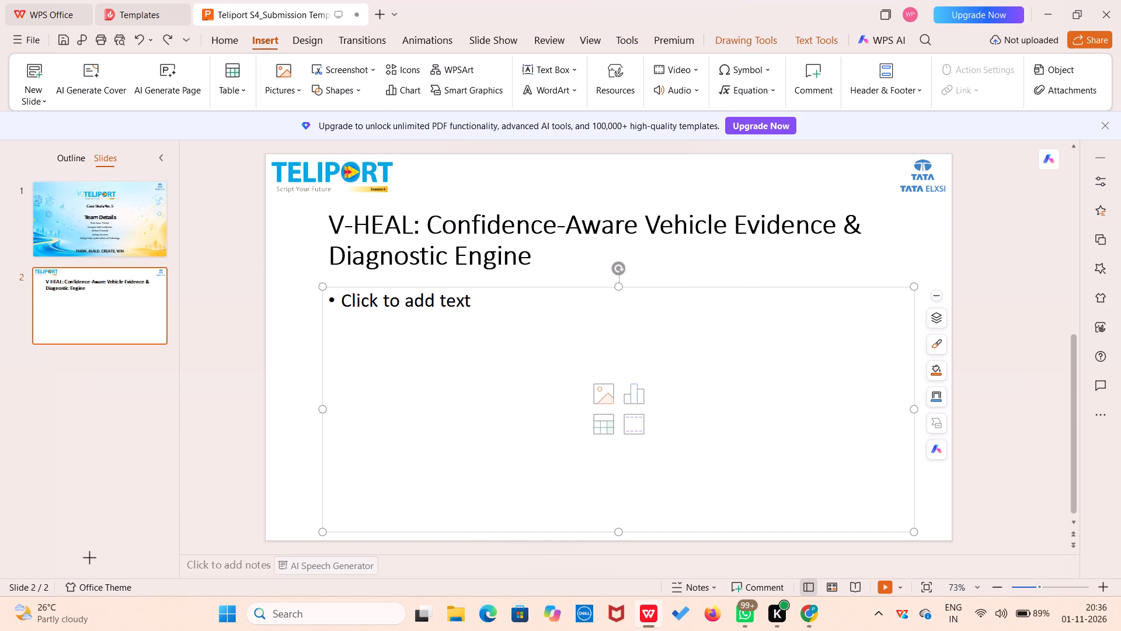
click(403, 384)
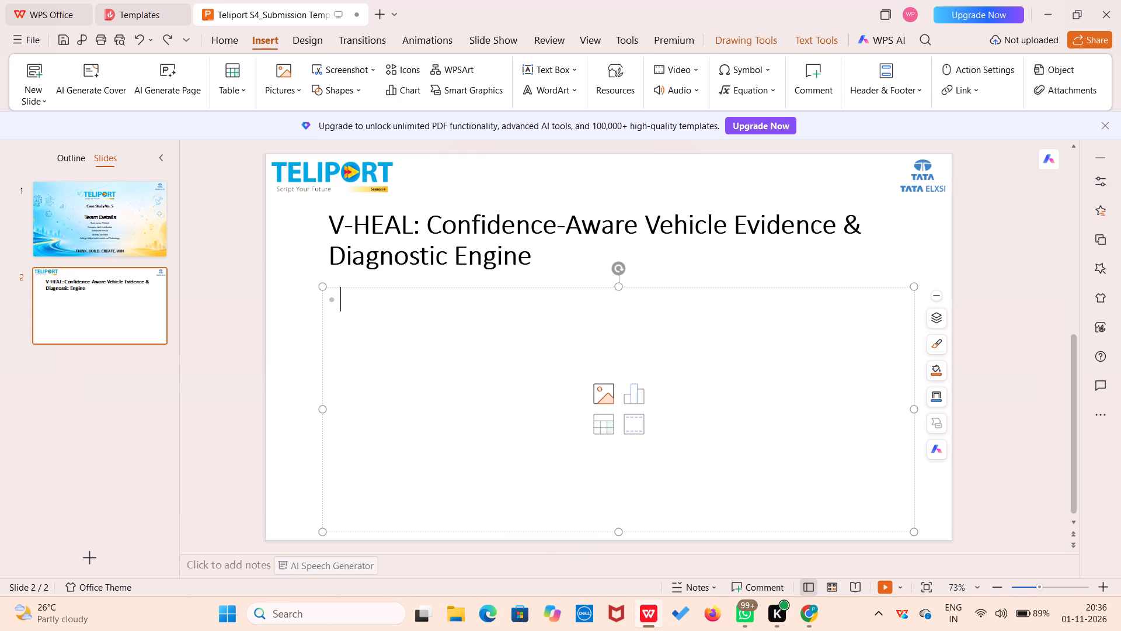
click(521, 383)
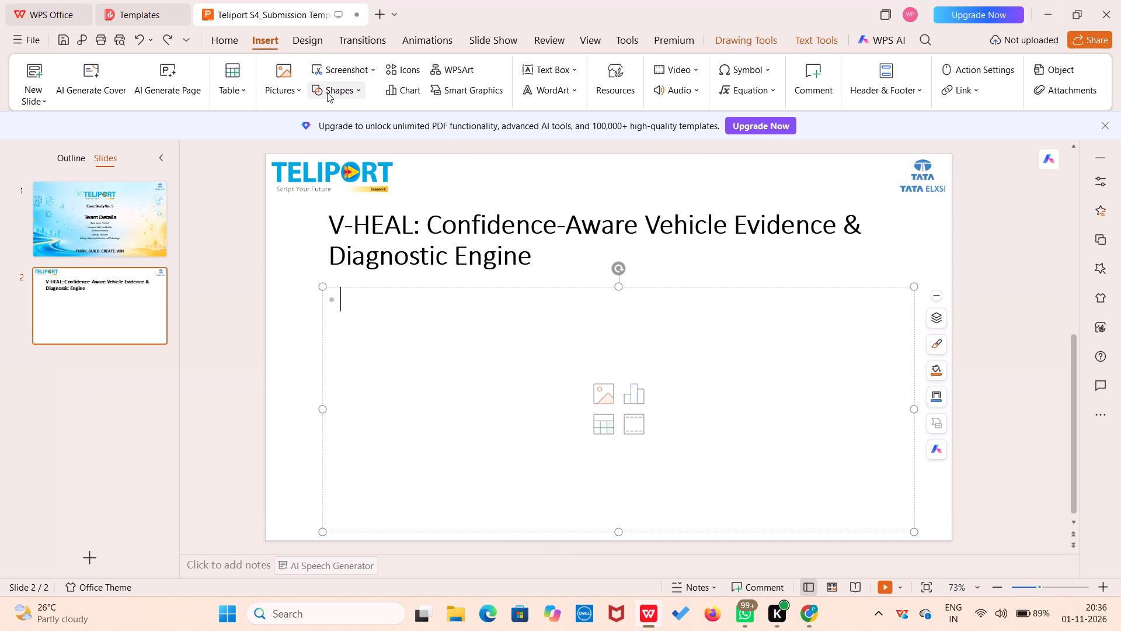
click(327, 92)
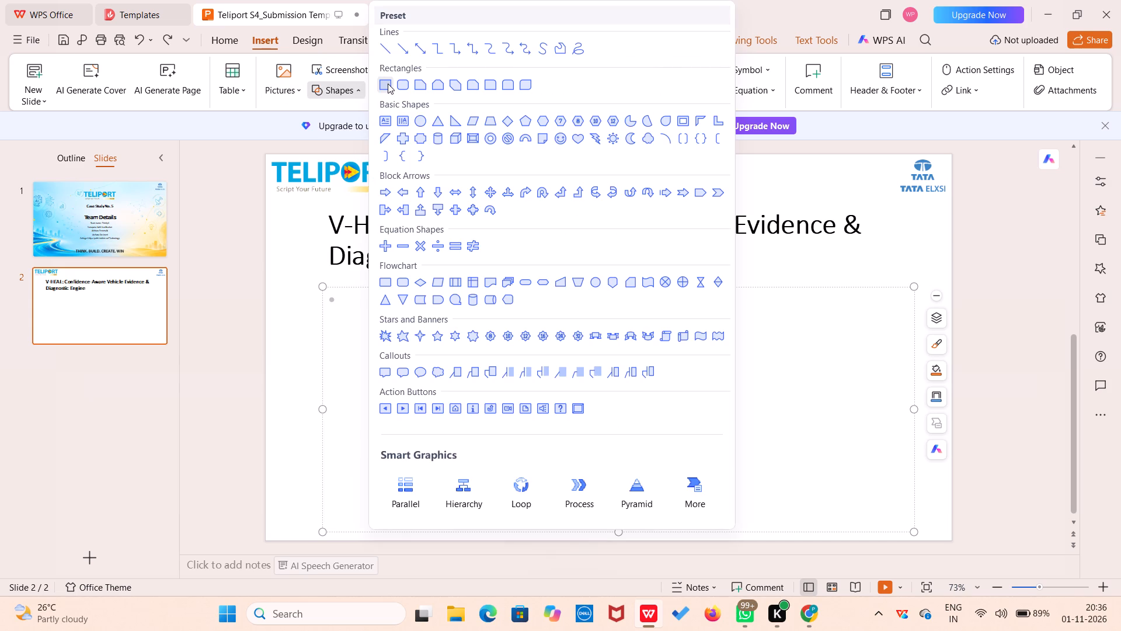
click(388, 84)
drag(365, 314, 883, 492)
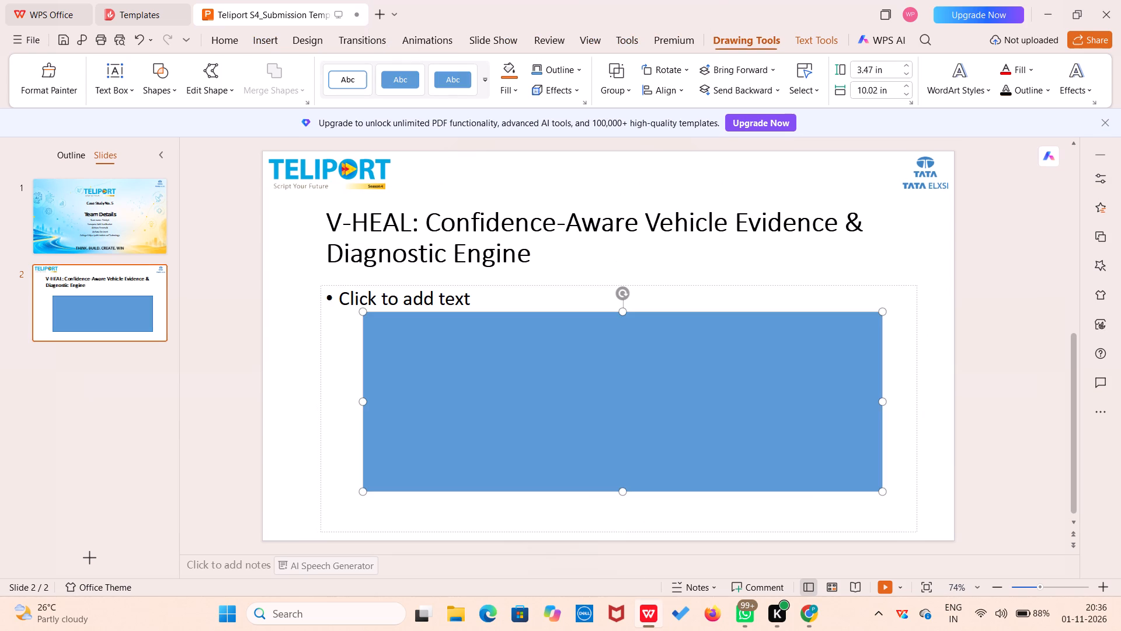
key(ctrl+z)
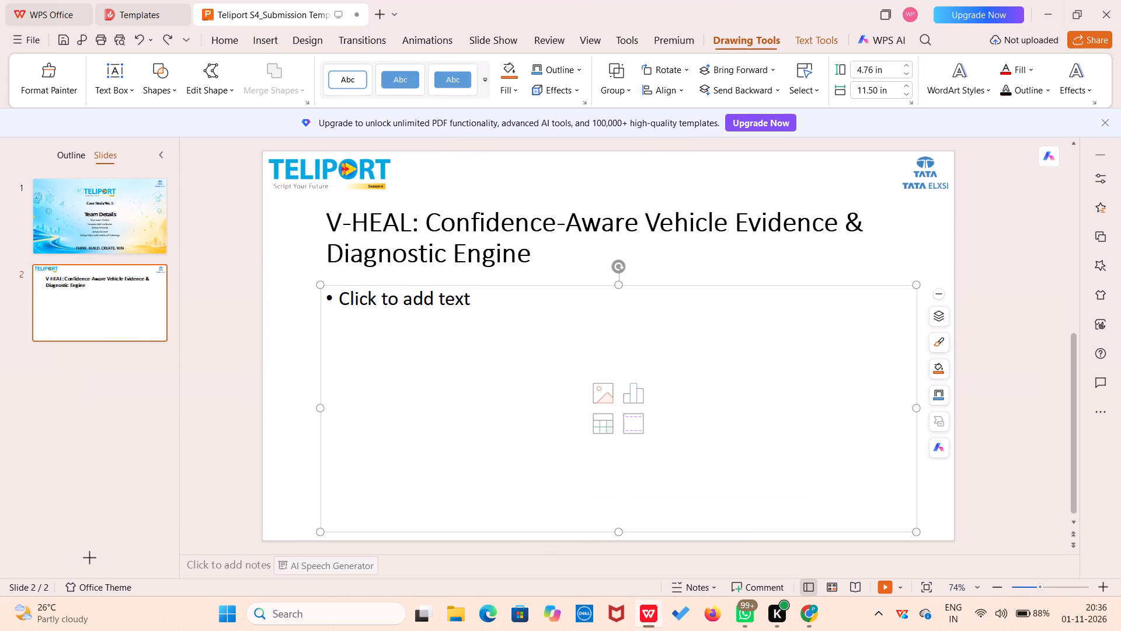
Apply the white preset style with a blue outline to slide 2's body text placeholder.
drag(325, 290, 605, 410)
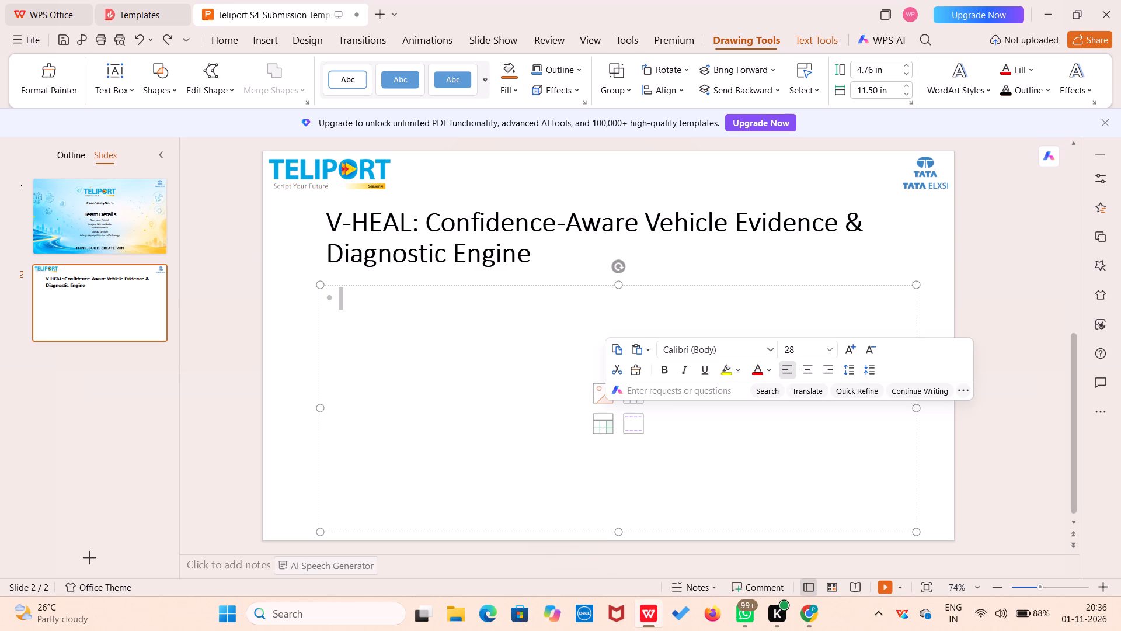
click(426, 427)
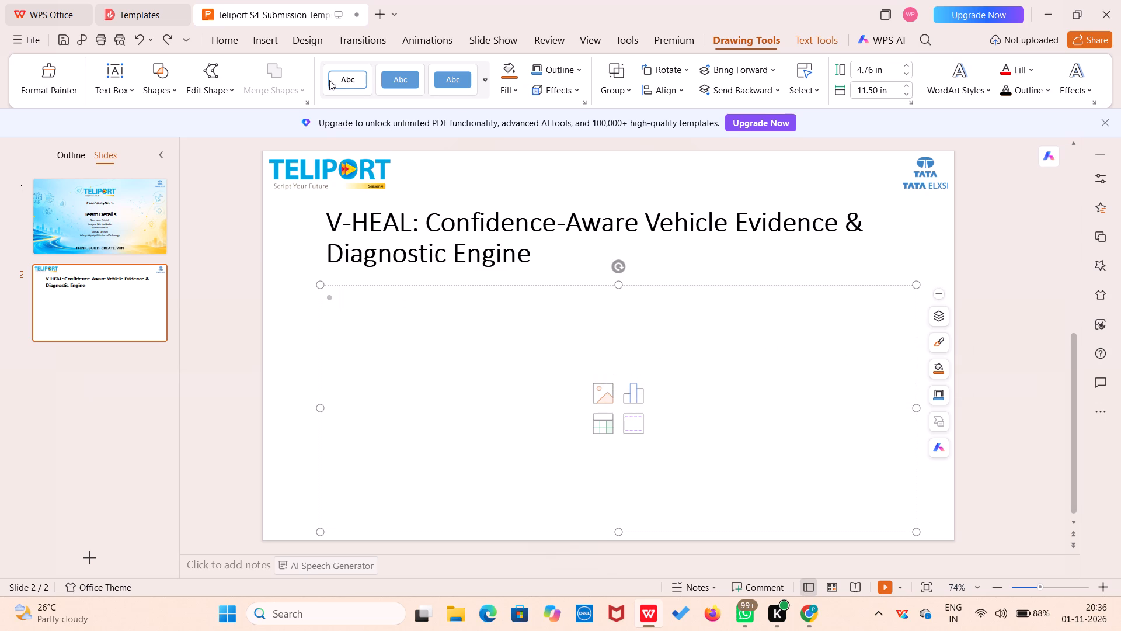
click(351, 86)
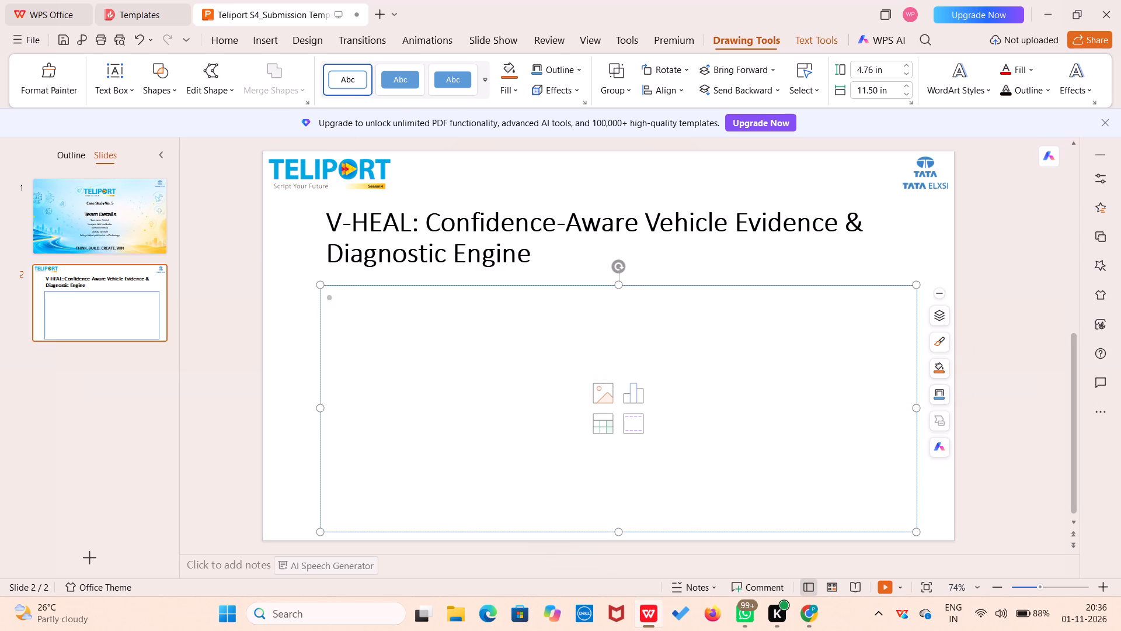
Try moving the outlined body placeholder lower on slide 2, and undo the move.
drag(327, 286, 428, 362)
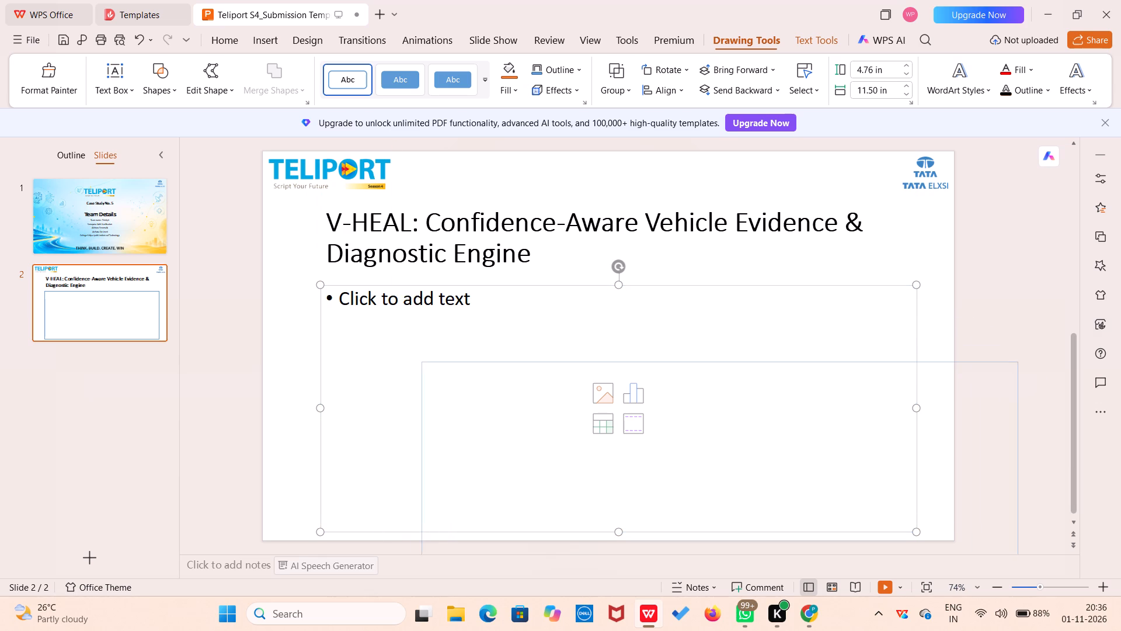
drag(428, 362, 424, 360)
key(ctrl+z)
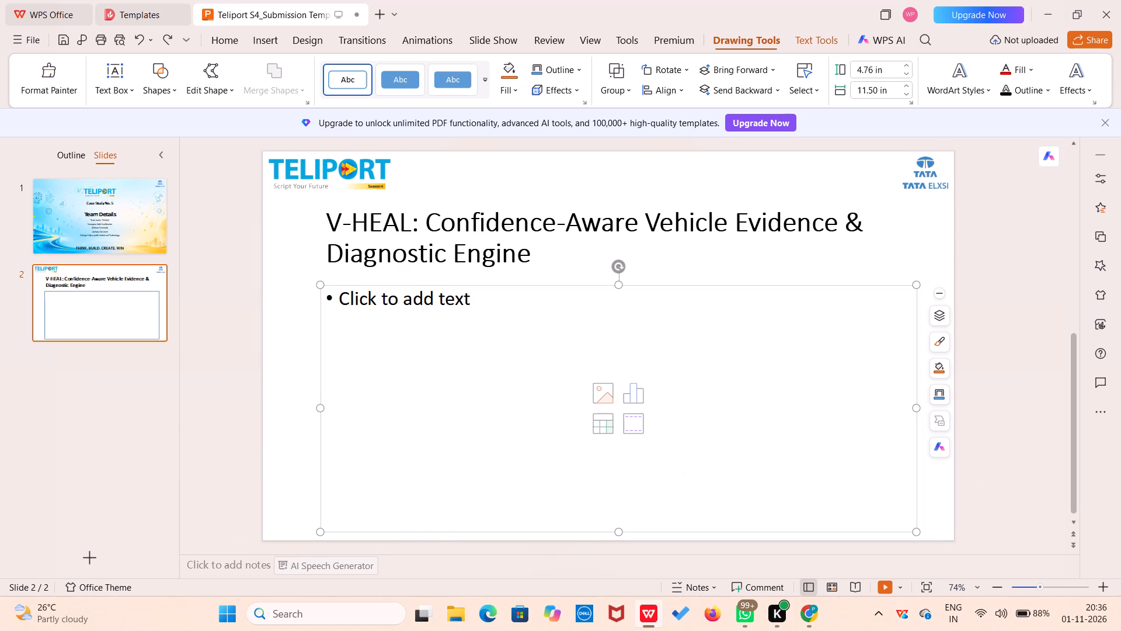
Draw a rectangle about 11.75 in wide and 5 in tall covering slide 2's body area, and nudge it slightly upward.
click(267, 45)
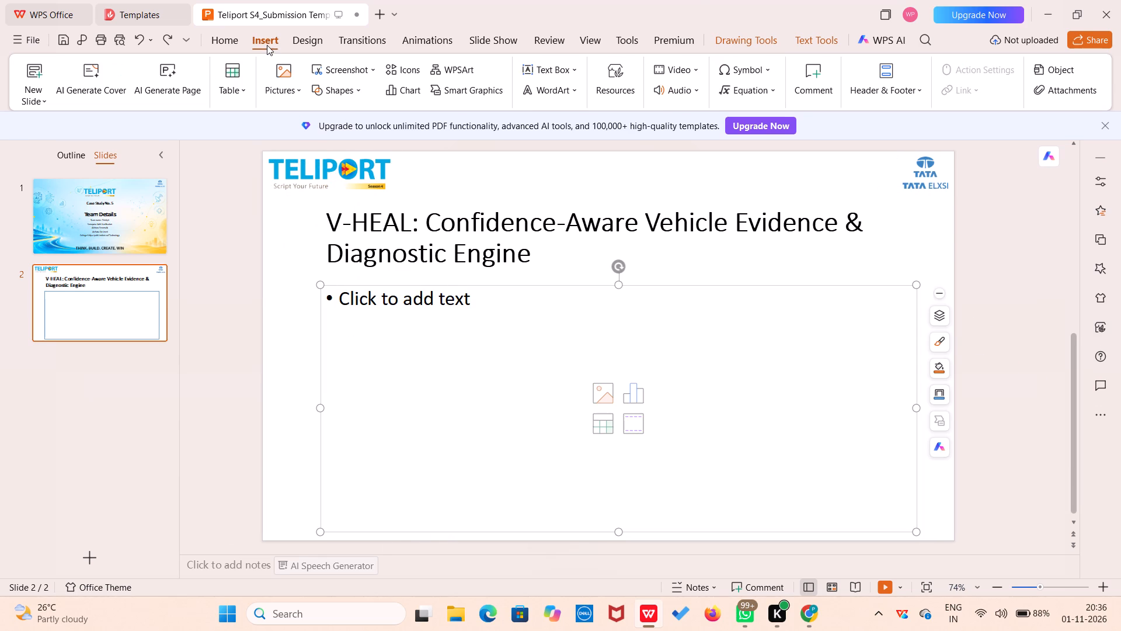
click(341, 88)
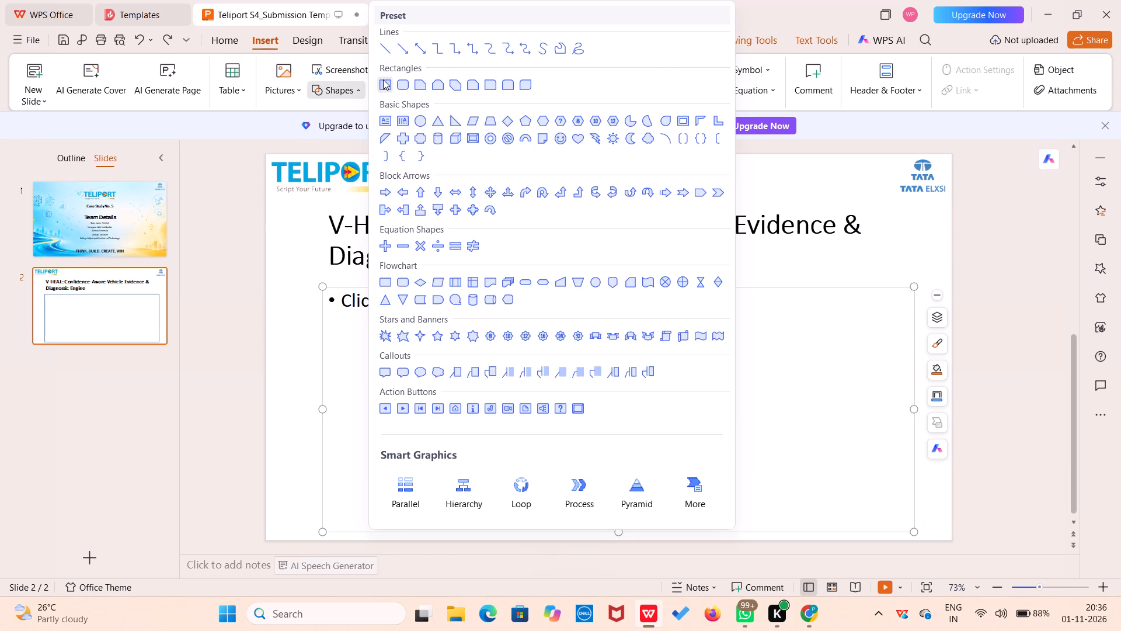
click(382, 85)
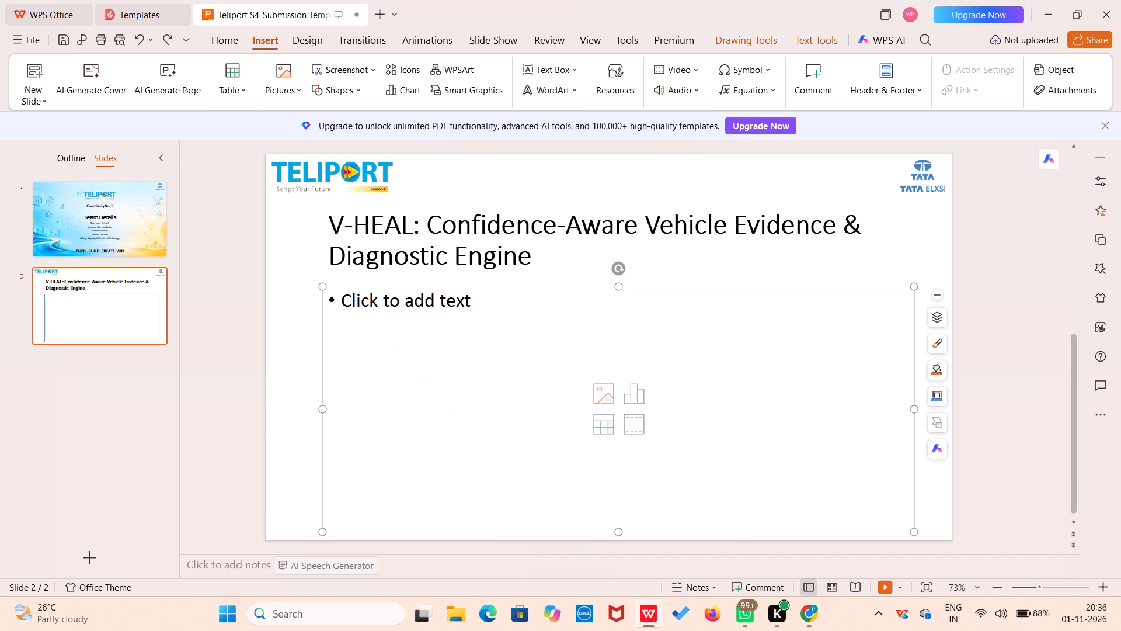
drag(316, 278, 488, 395)
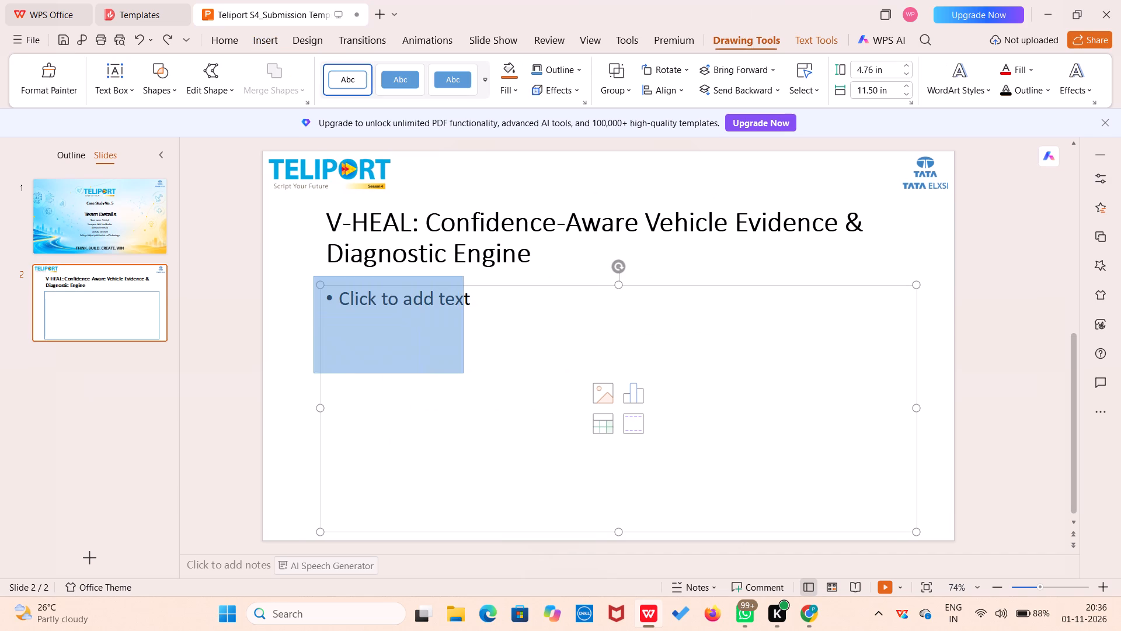
drag(488, 395, 932, 541)
scroll(520, 422, right, 1)
scroll(823, 552, right, 1)
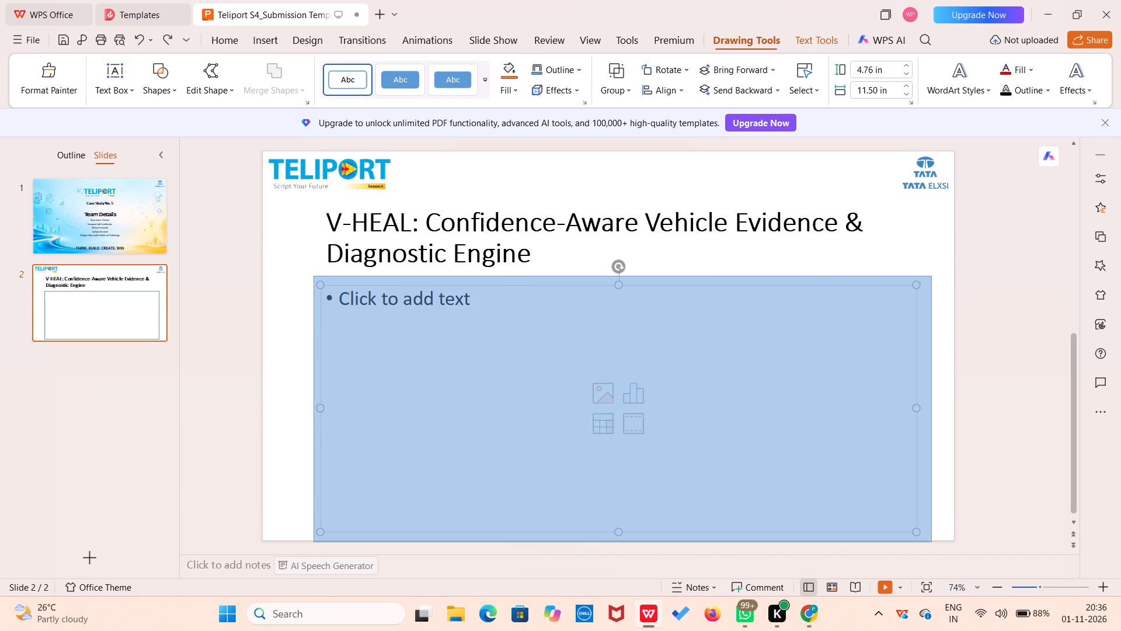
drag(932, 541, 920, 533)
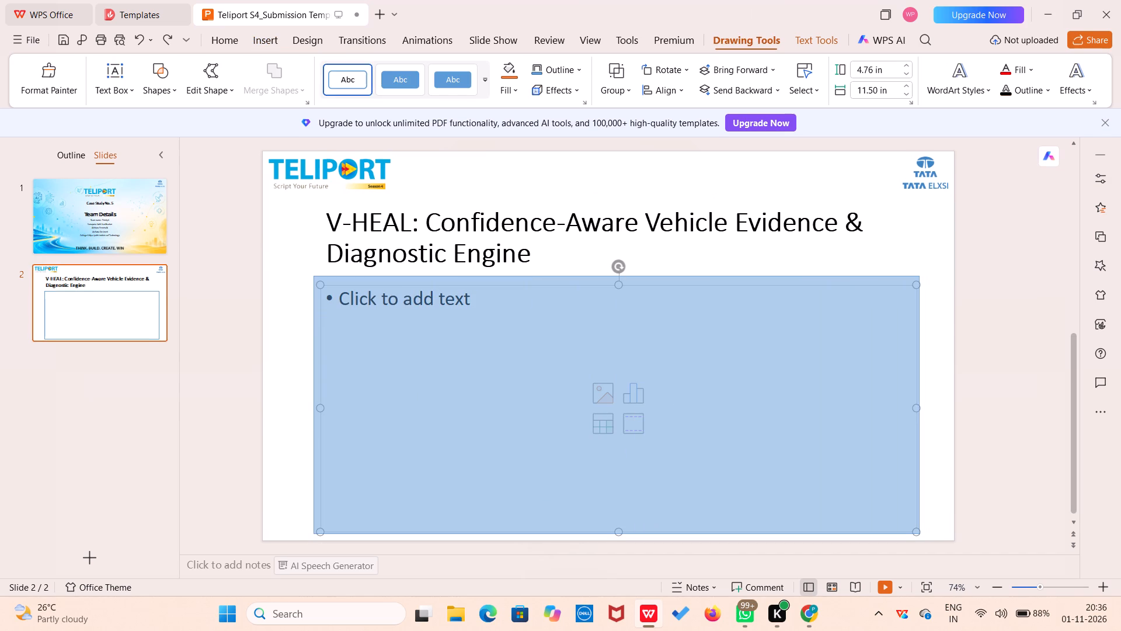
drag(920, 533, 923, 535)
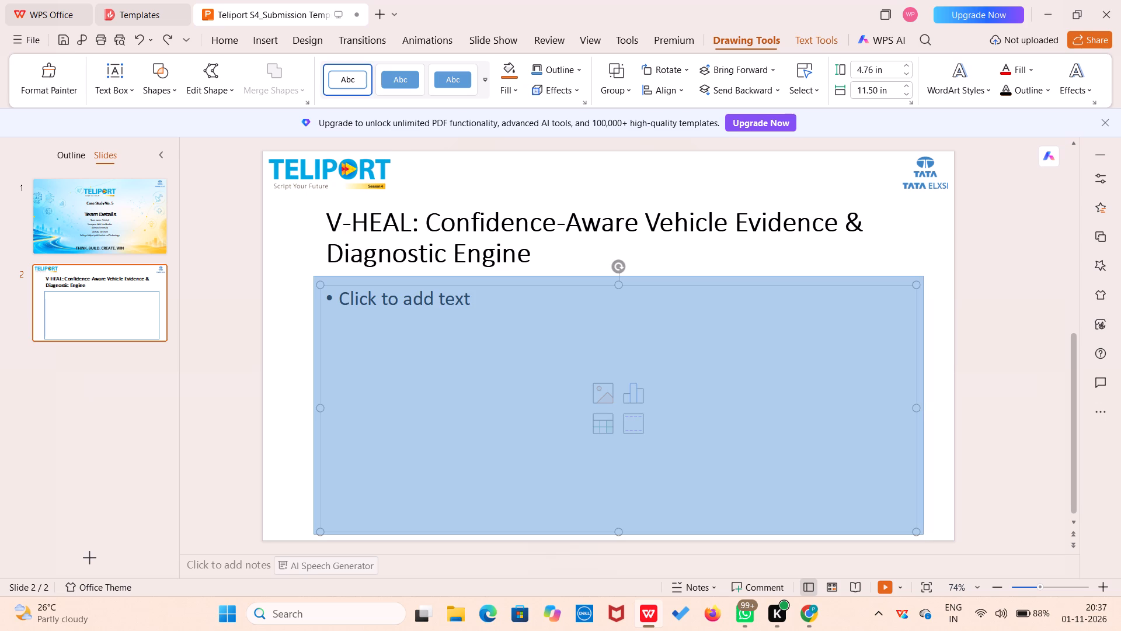
drag(923, 535, 923, 536)
click(706, 476)
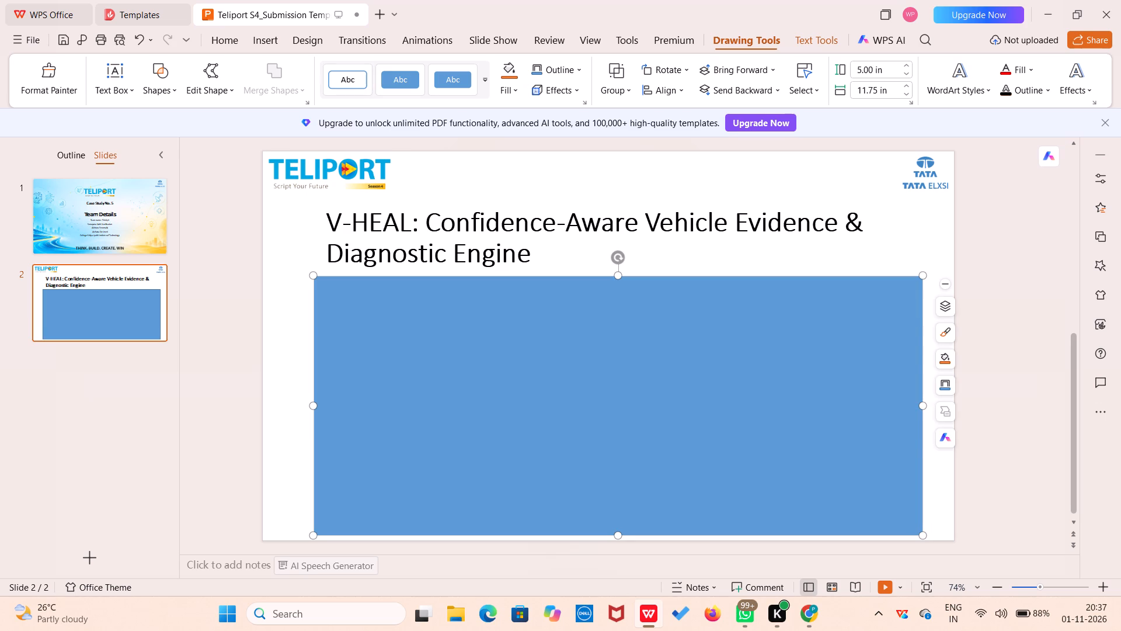
drag(647, 446, 647, 439)
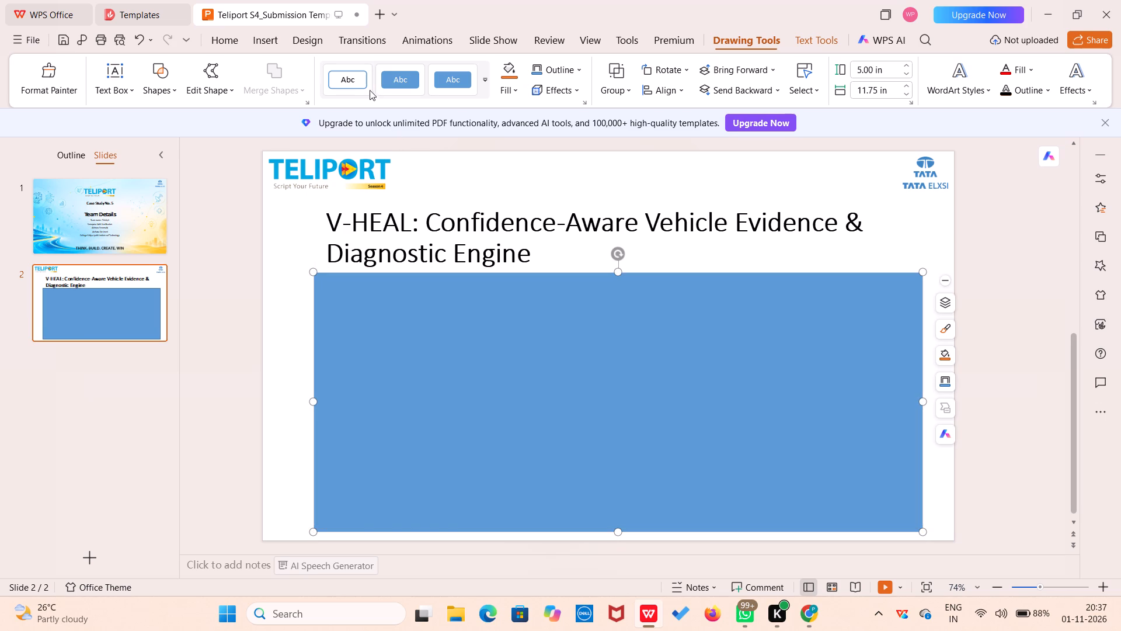
Try the white outlined preset style on the large rectangle, then apply the solid blue preset style instead.
click(367, 88)
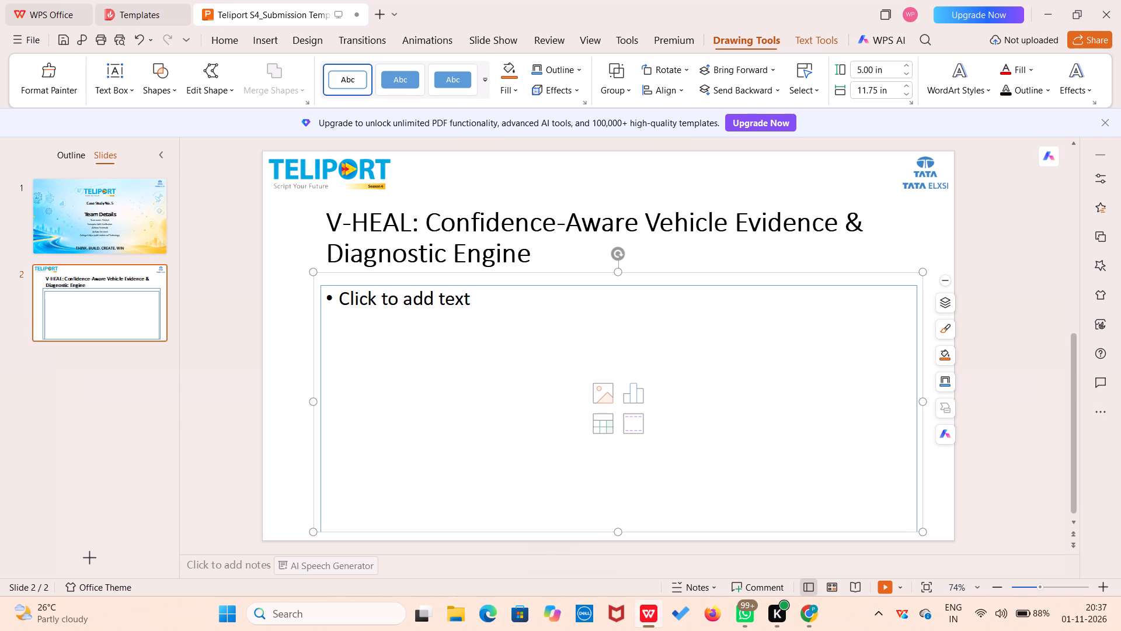
click(402, 74)
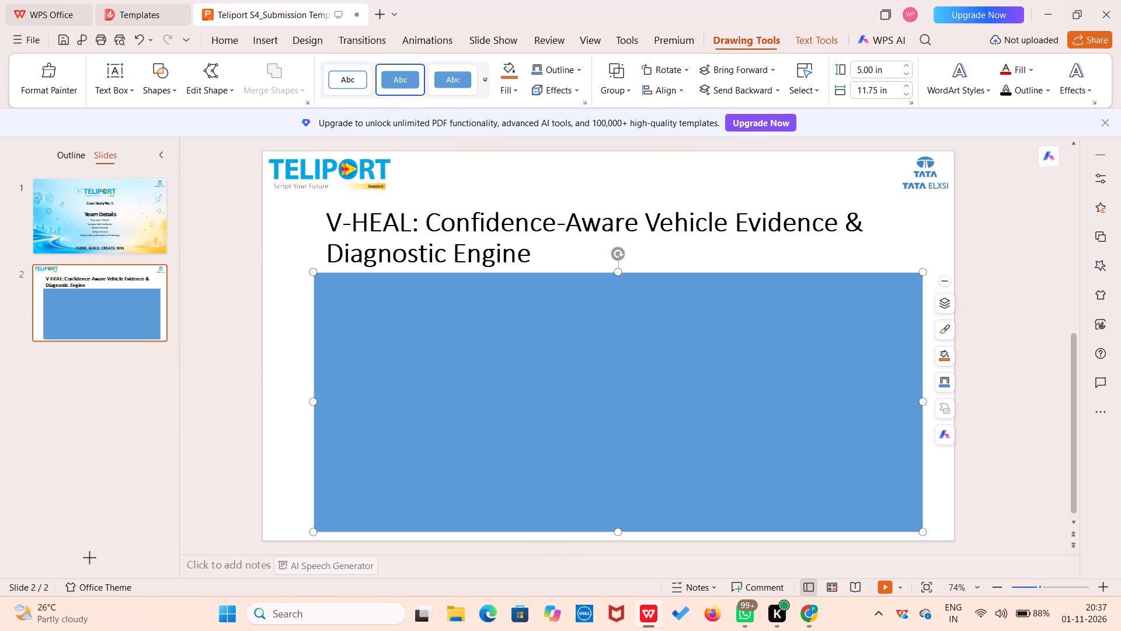
click(471, 327)
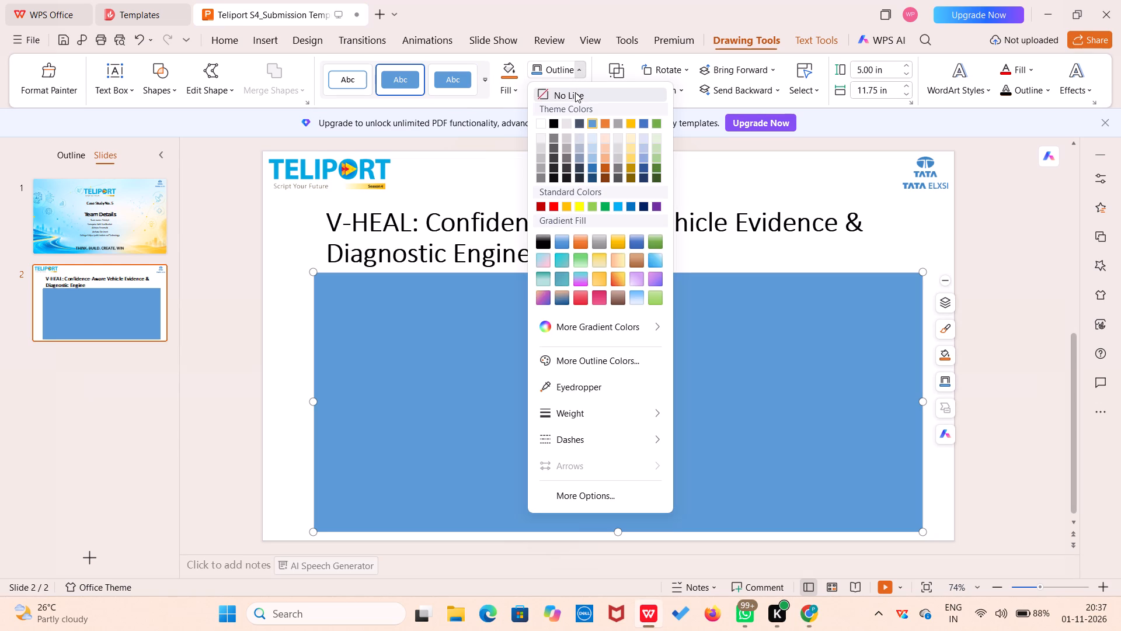
click(575, 92)
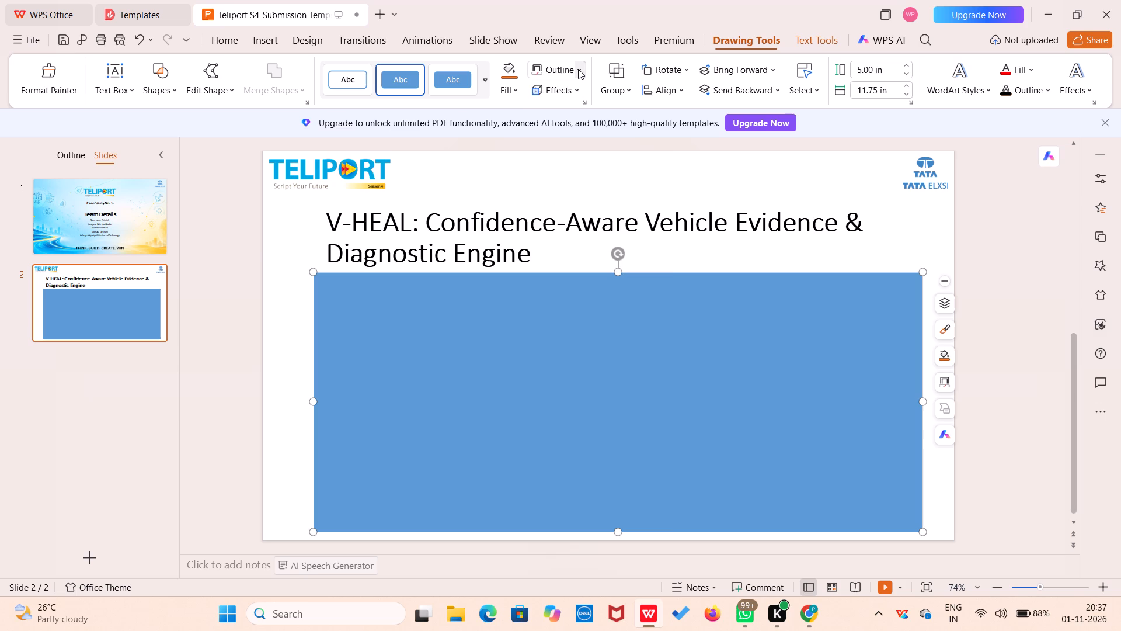
click(578, 69)
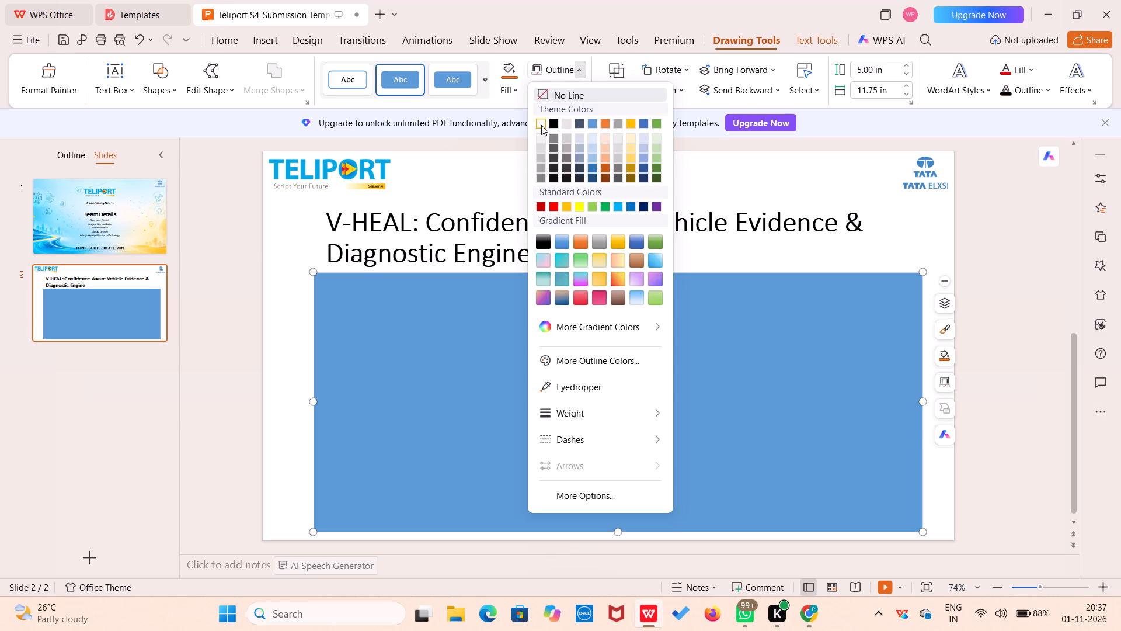
click(553, 123)
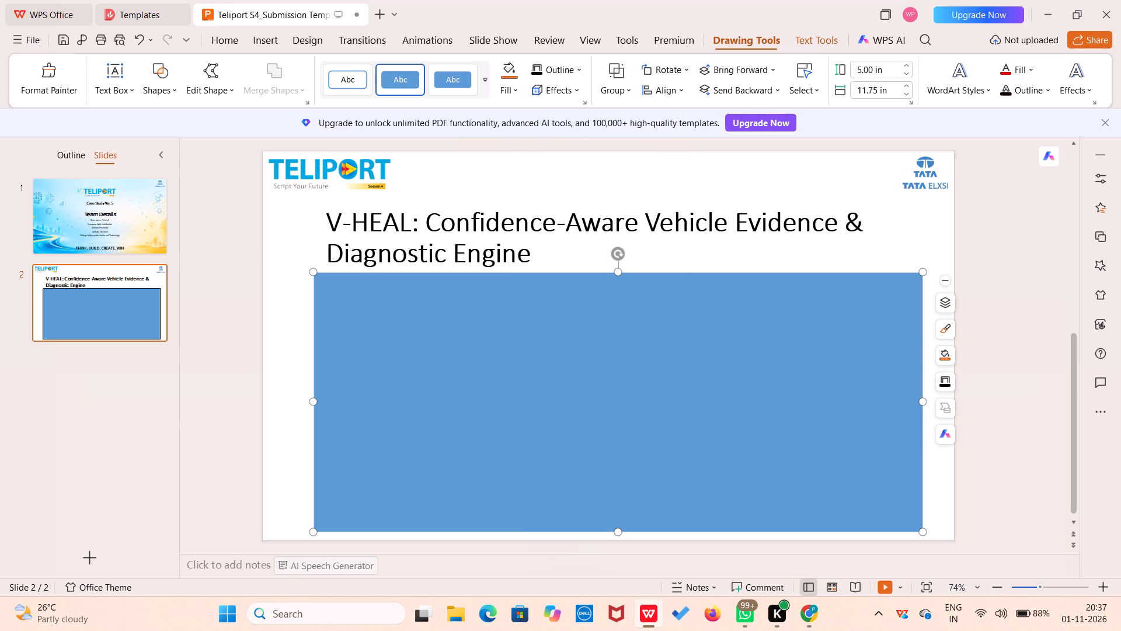
click(242, 352)
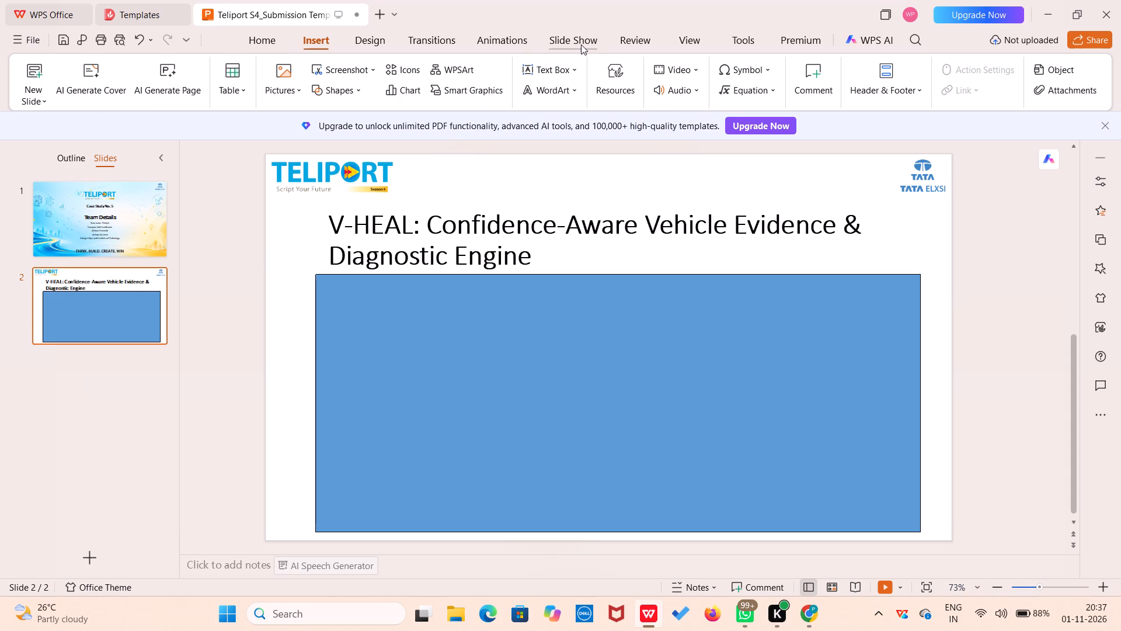
Draw a straight horizontal line about 11.89 in wide across the large rectangle, just below its upper edge.
click(318, 37)
click(318, 37)
key(alt+Tab)
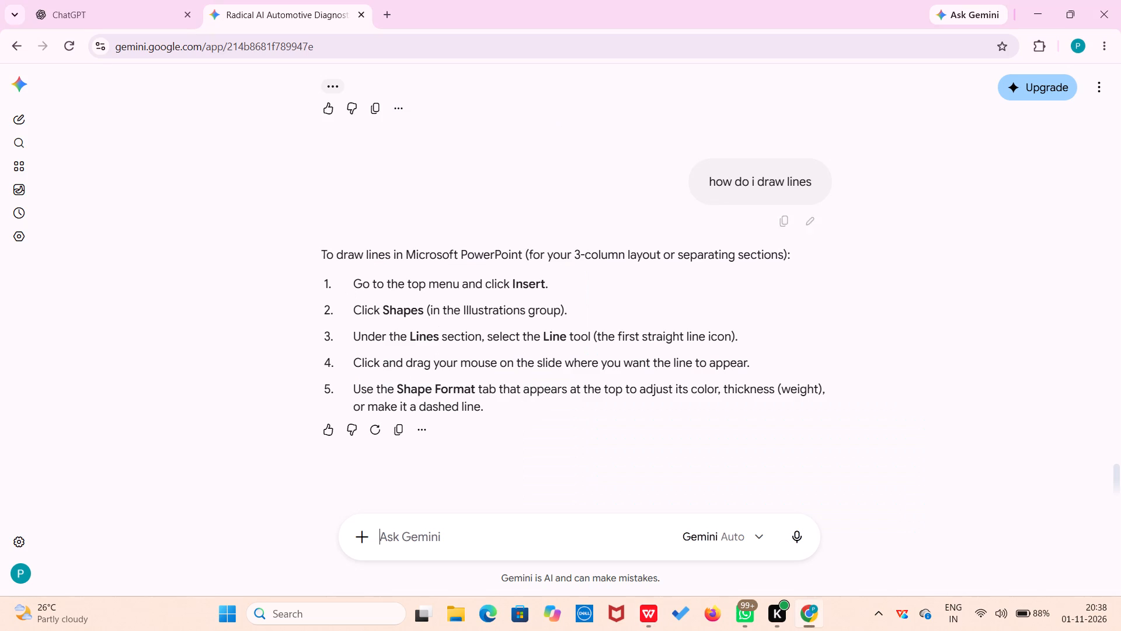
key(alt+Tab)
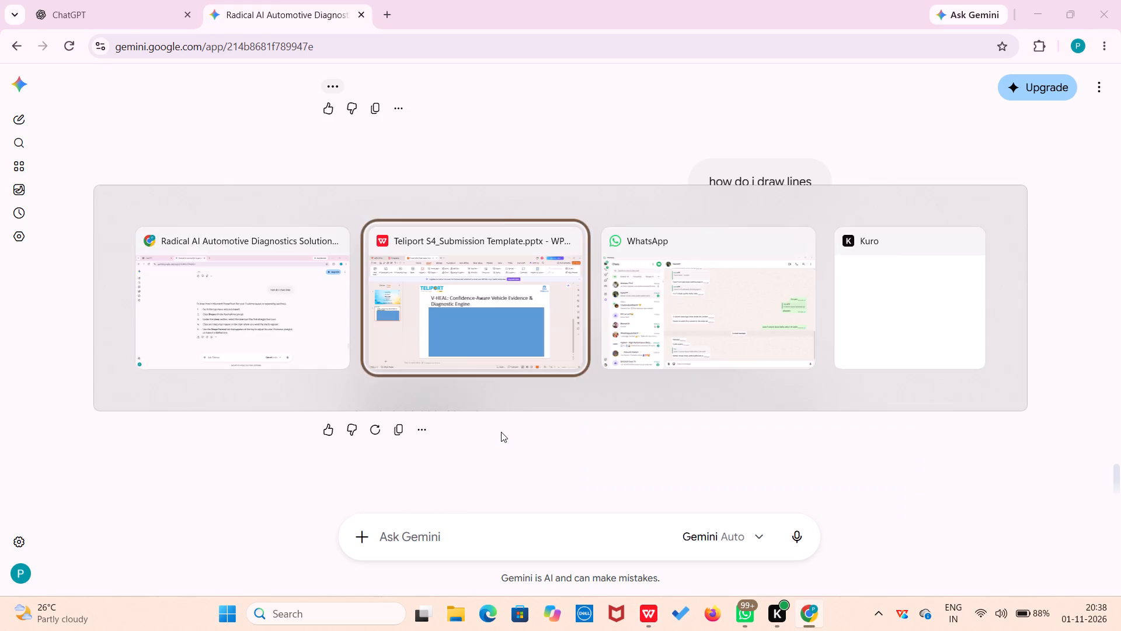
click(346, 92)
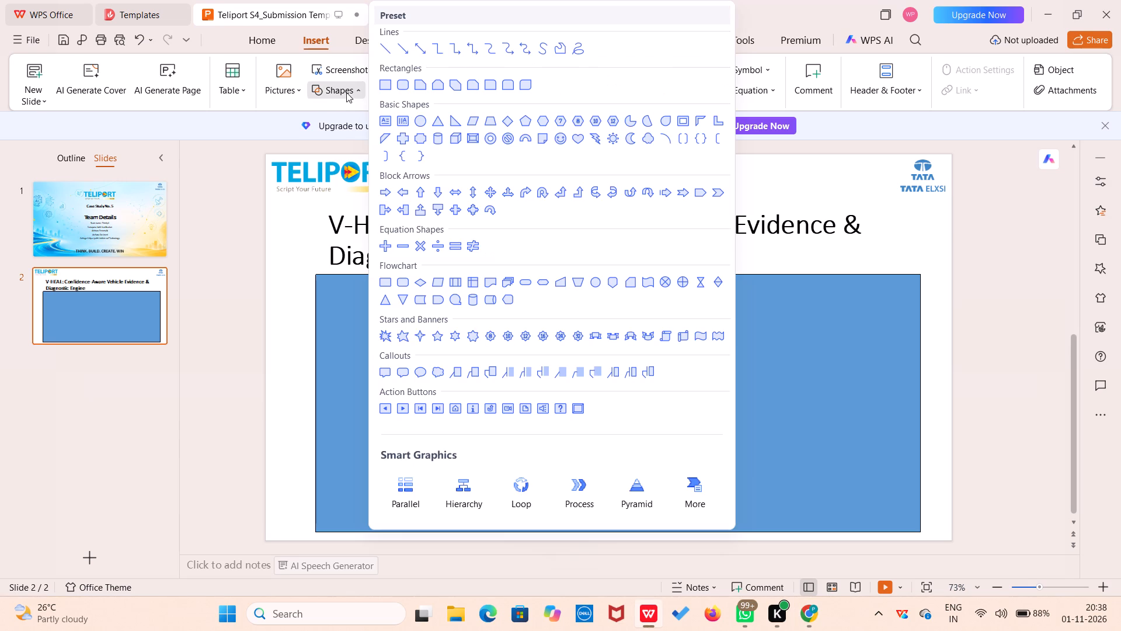
click(381, 50)
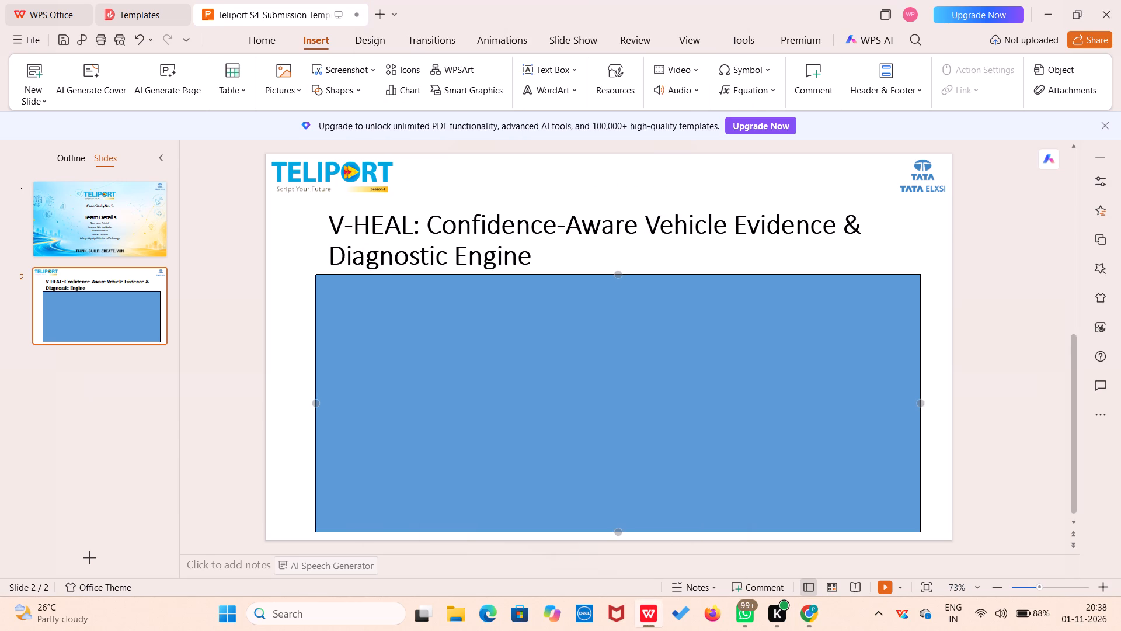
drag(315, 311, 383, 312)
drag(383, 312, 880, 320)
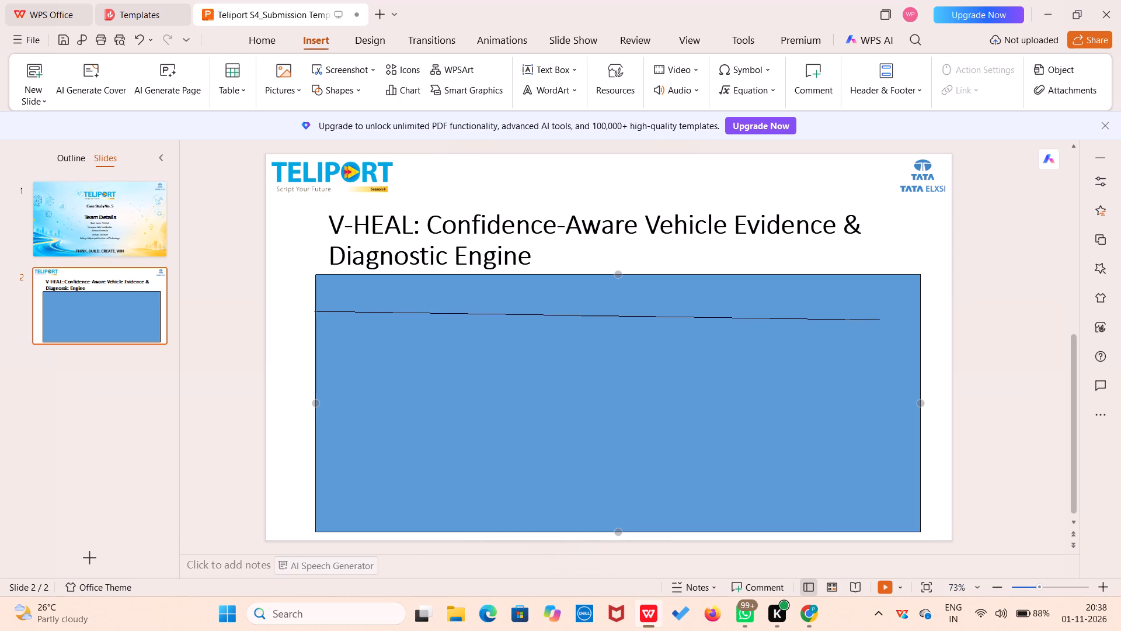
drag(880, 320, 925, 304)
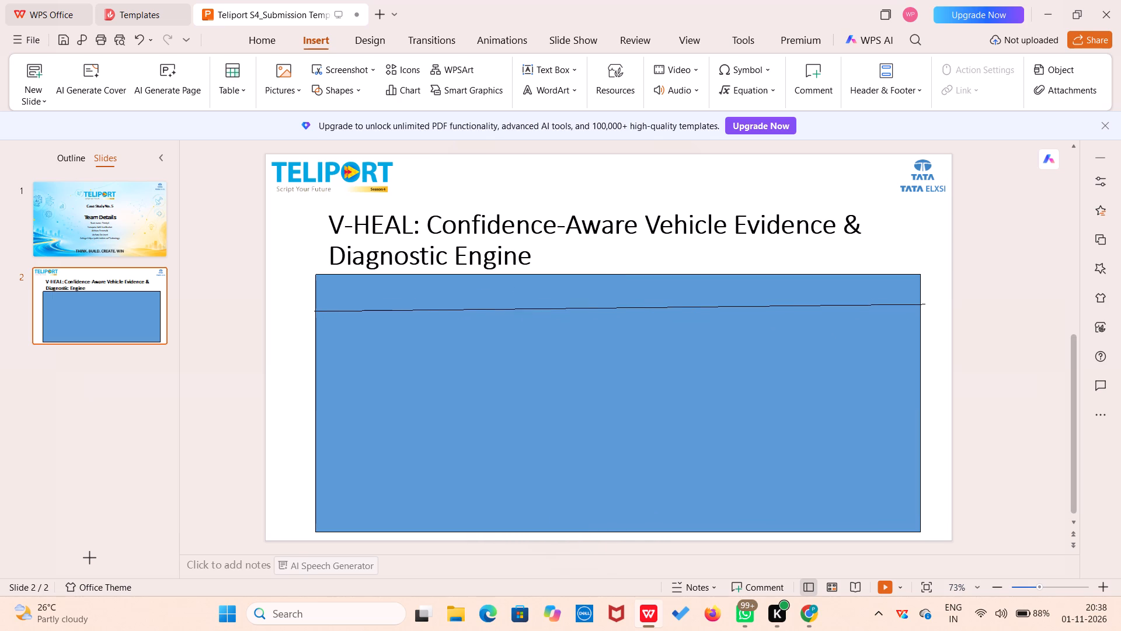
drag(925, 304, 927, 311)
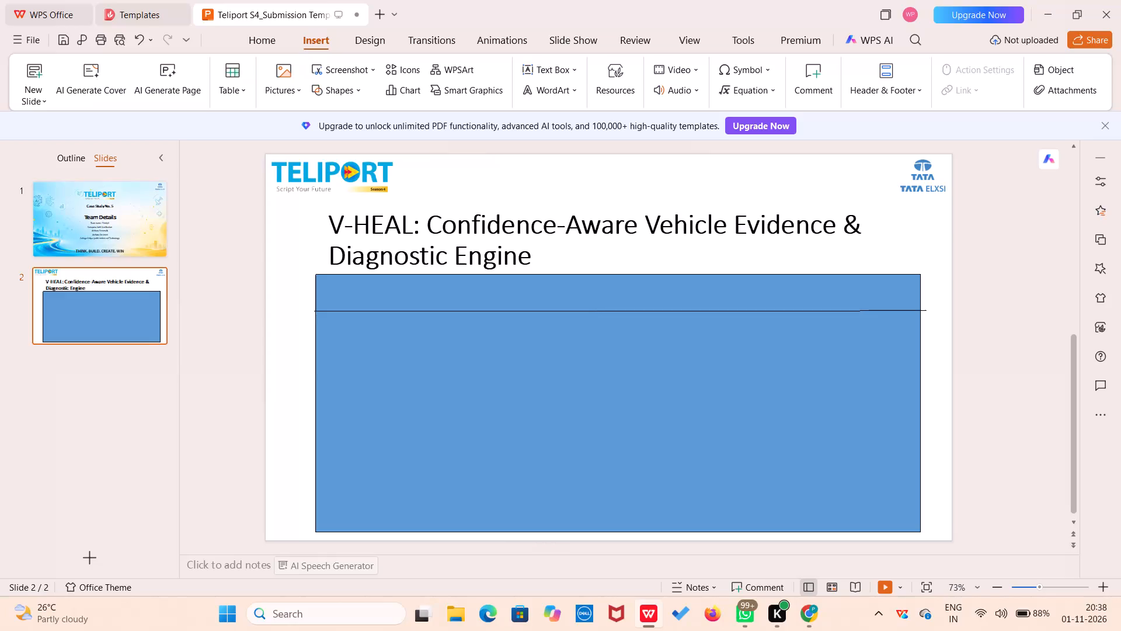
drag(927, 311, 927, 312)
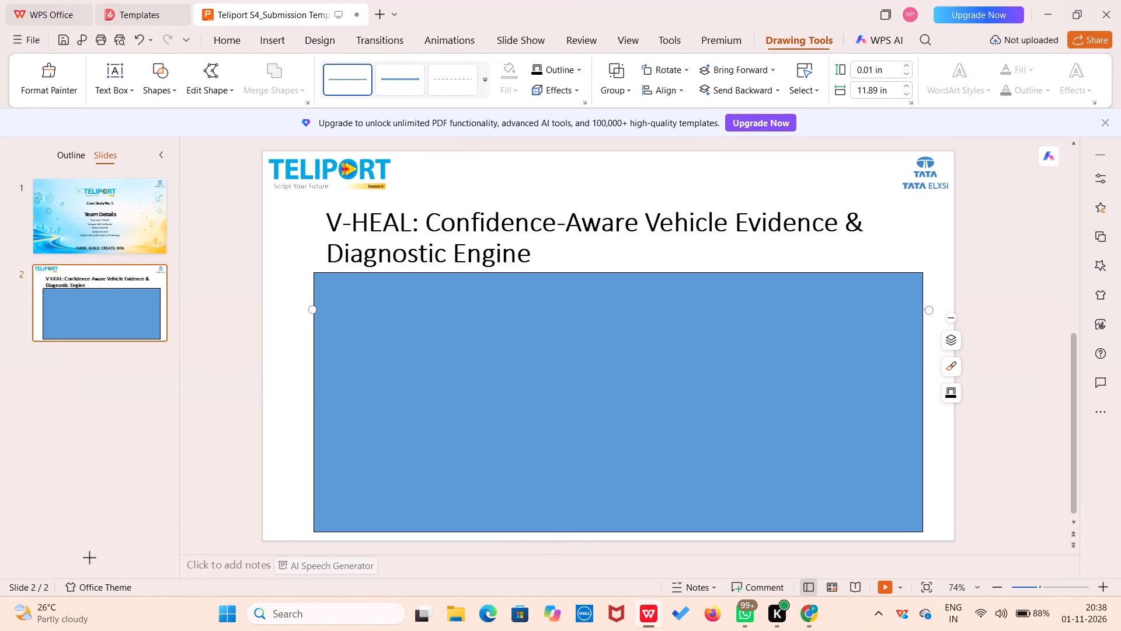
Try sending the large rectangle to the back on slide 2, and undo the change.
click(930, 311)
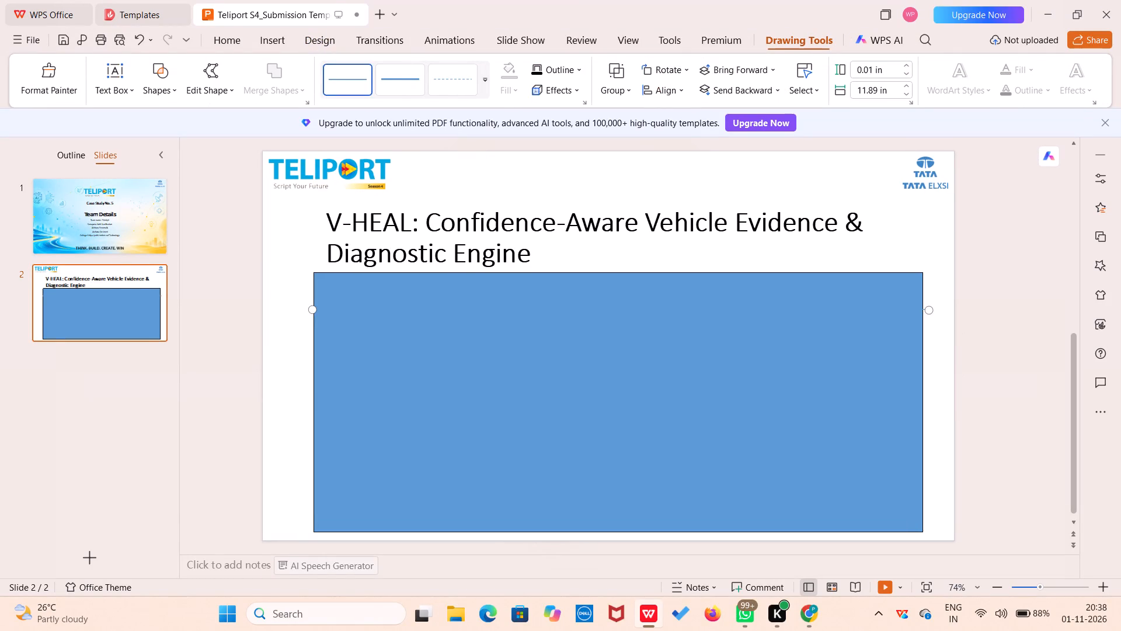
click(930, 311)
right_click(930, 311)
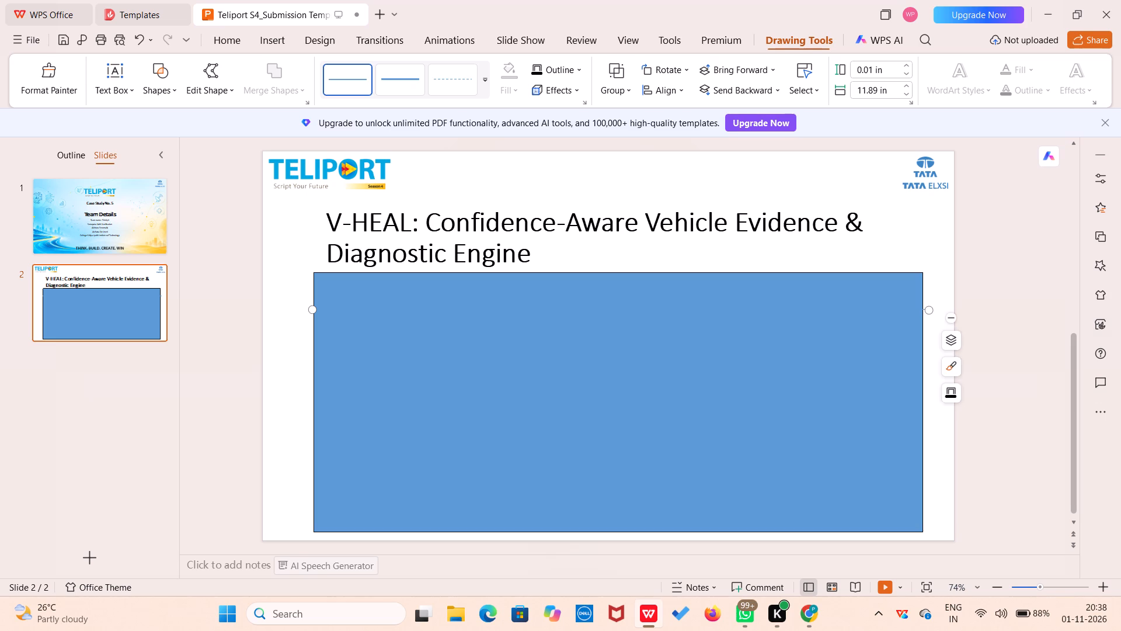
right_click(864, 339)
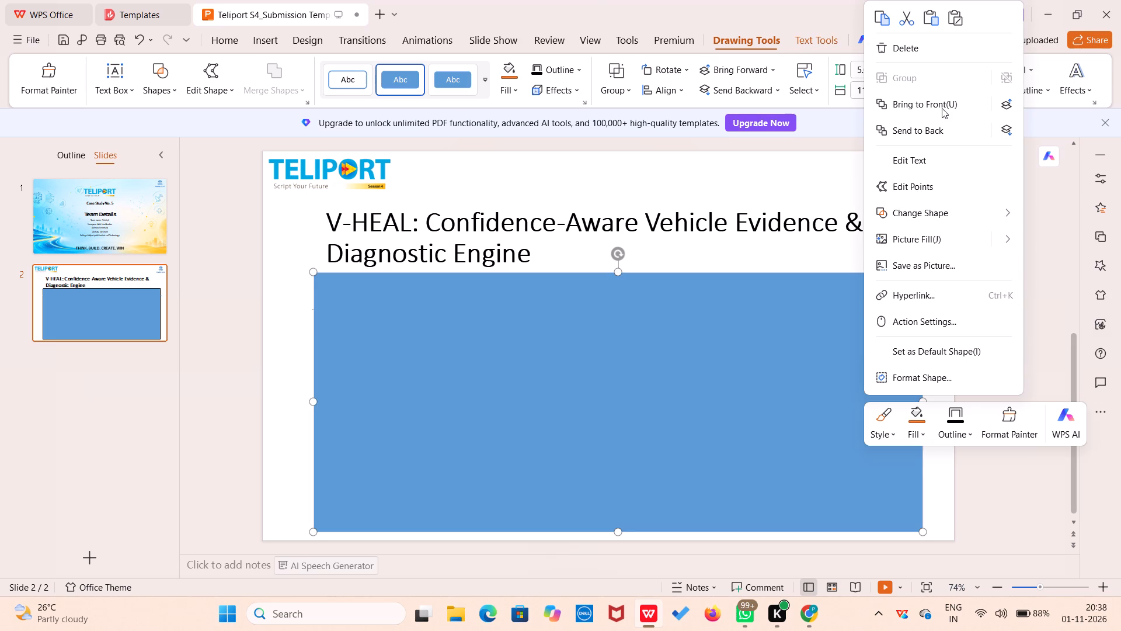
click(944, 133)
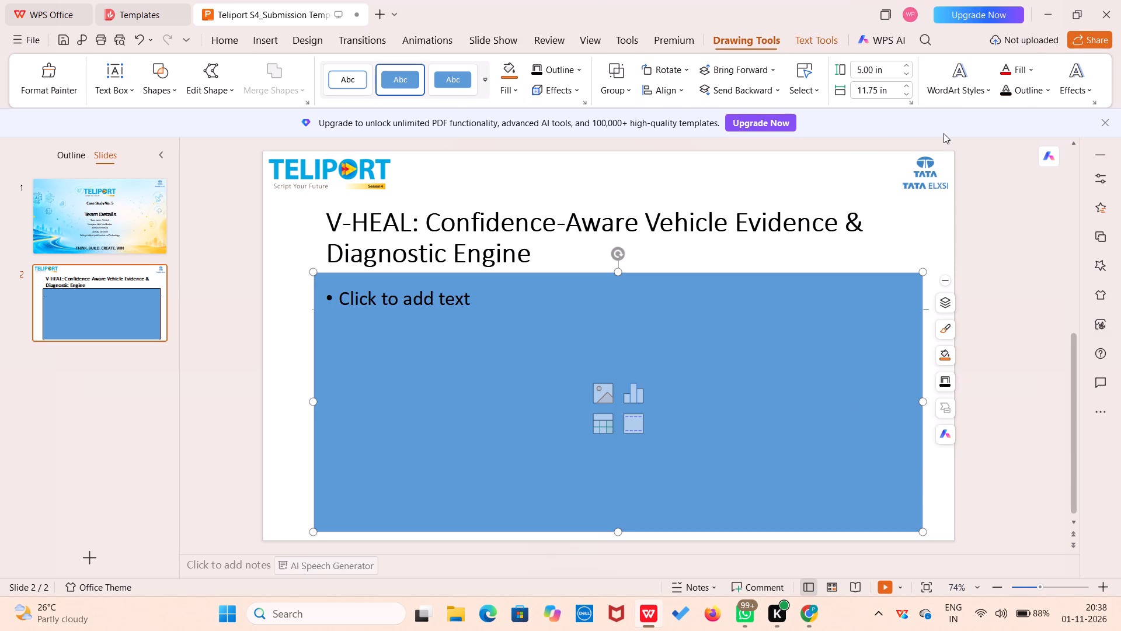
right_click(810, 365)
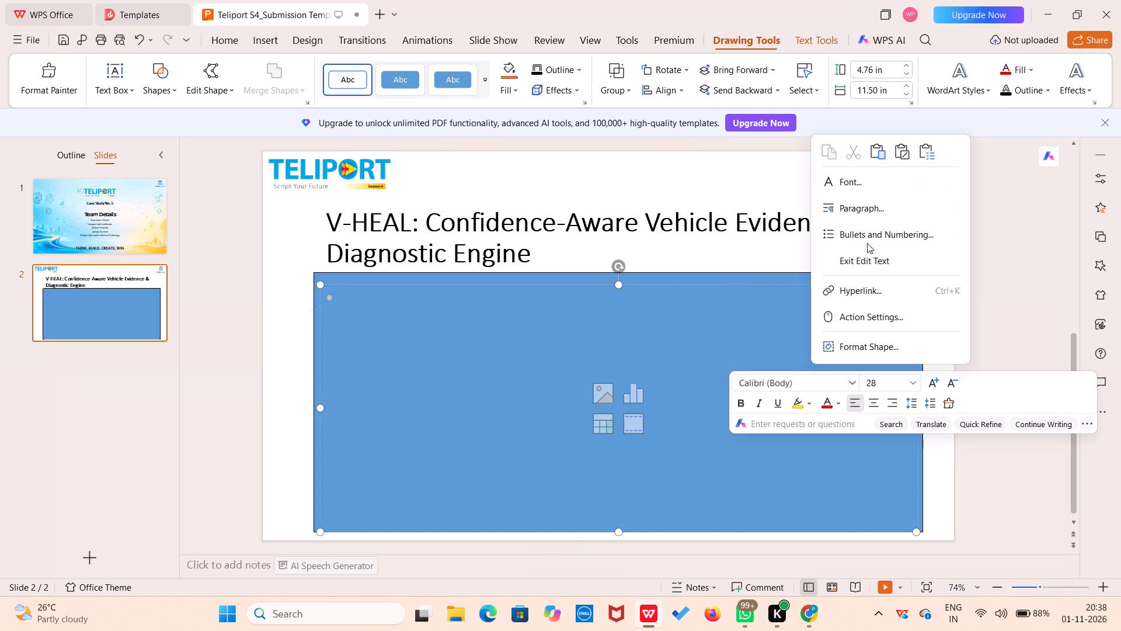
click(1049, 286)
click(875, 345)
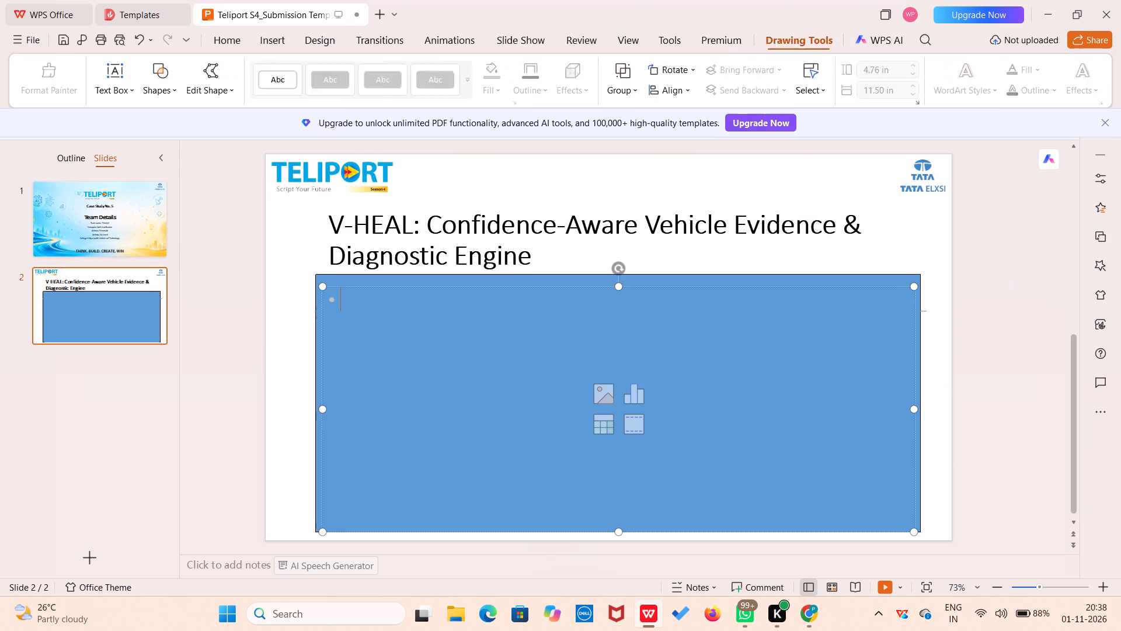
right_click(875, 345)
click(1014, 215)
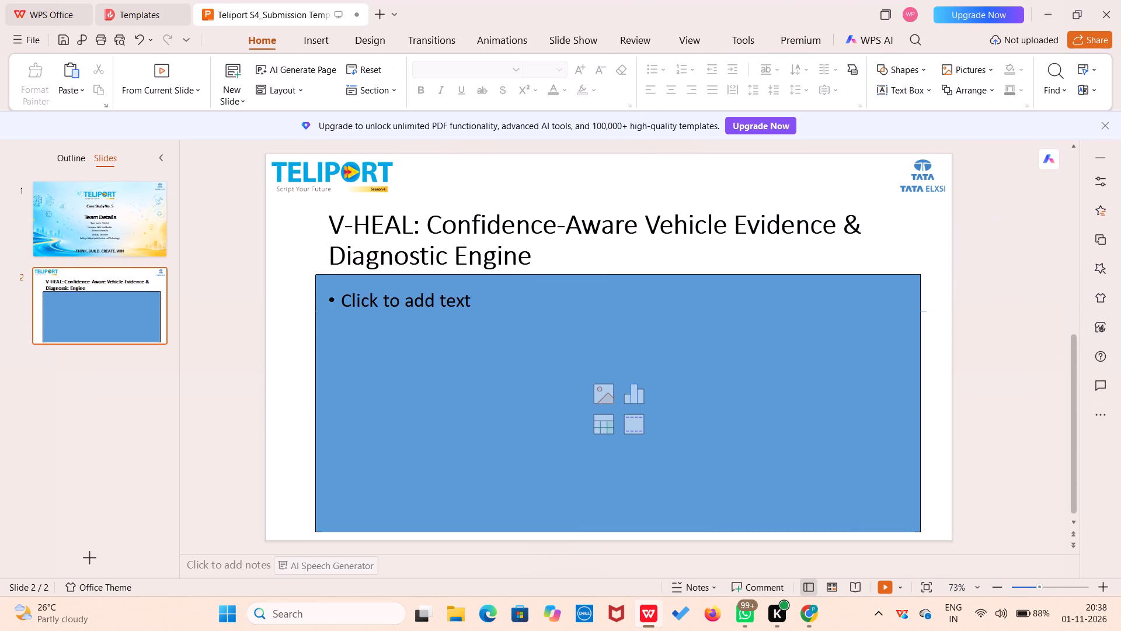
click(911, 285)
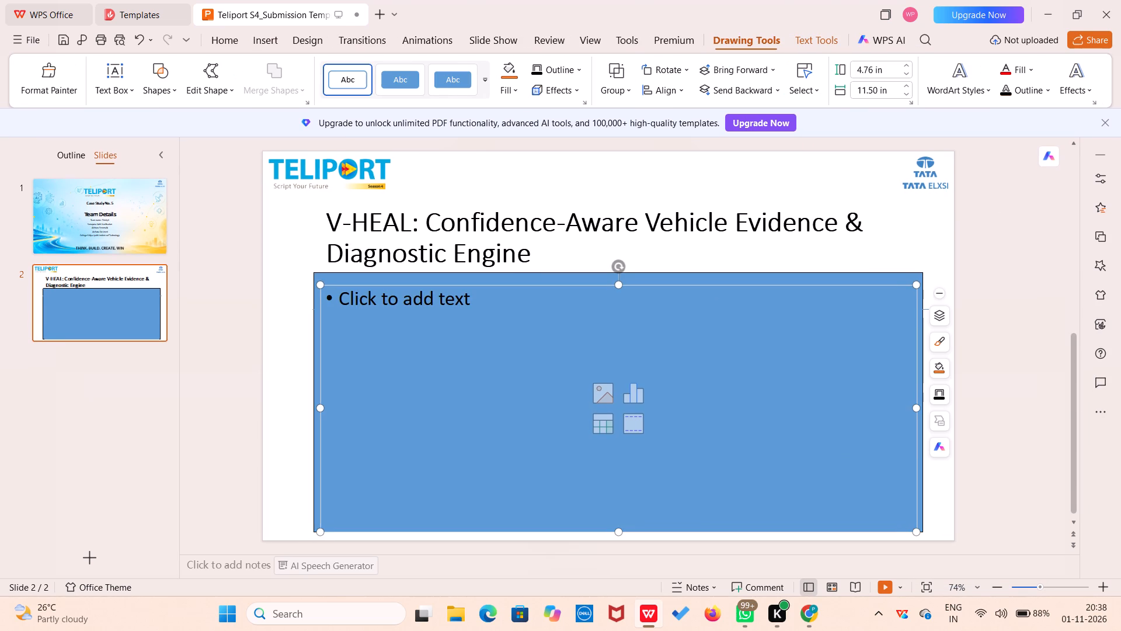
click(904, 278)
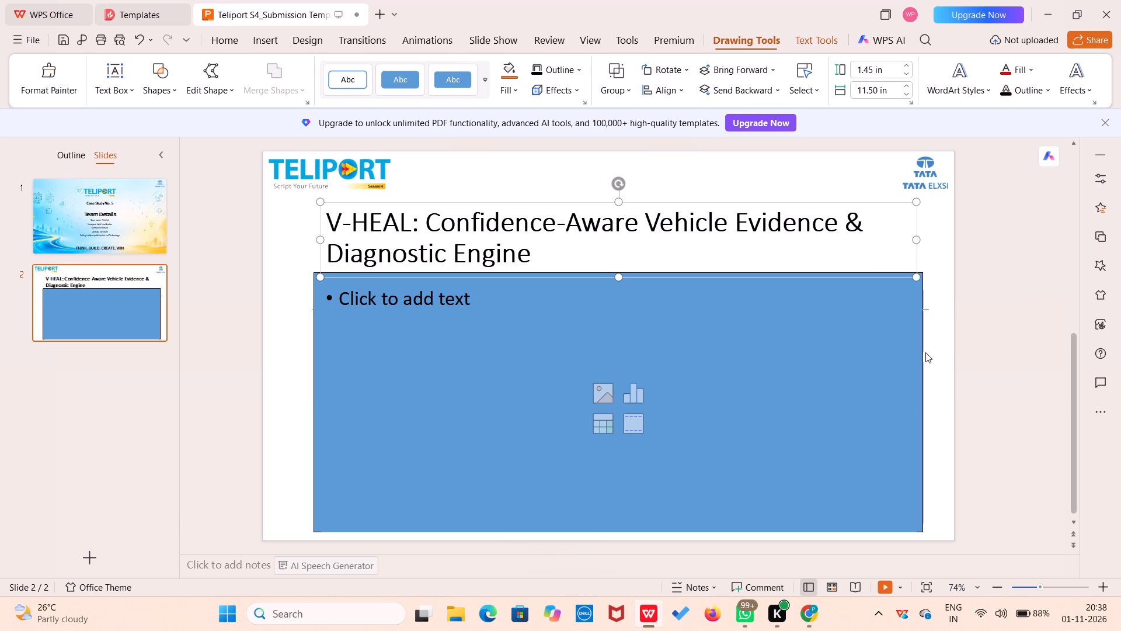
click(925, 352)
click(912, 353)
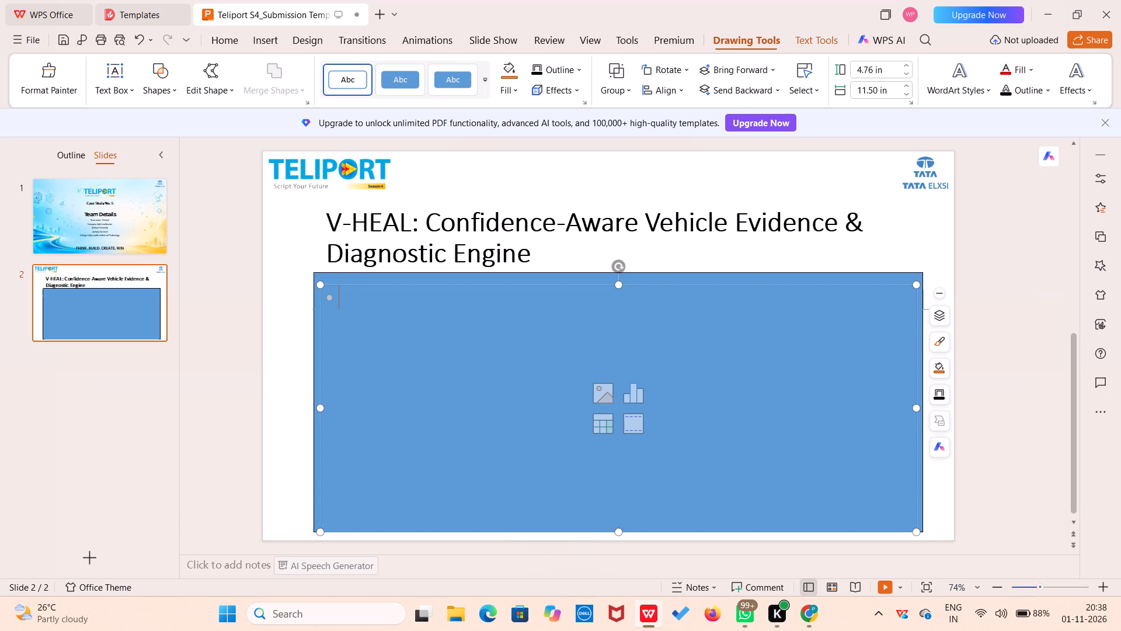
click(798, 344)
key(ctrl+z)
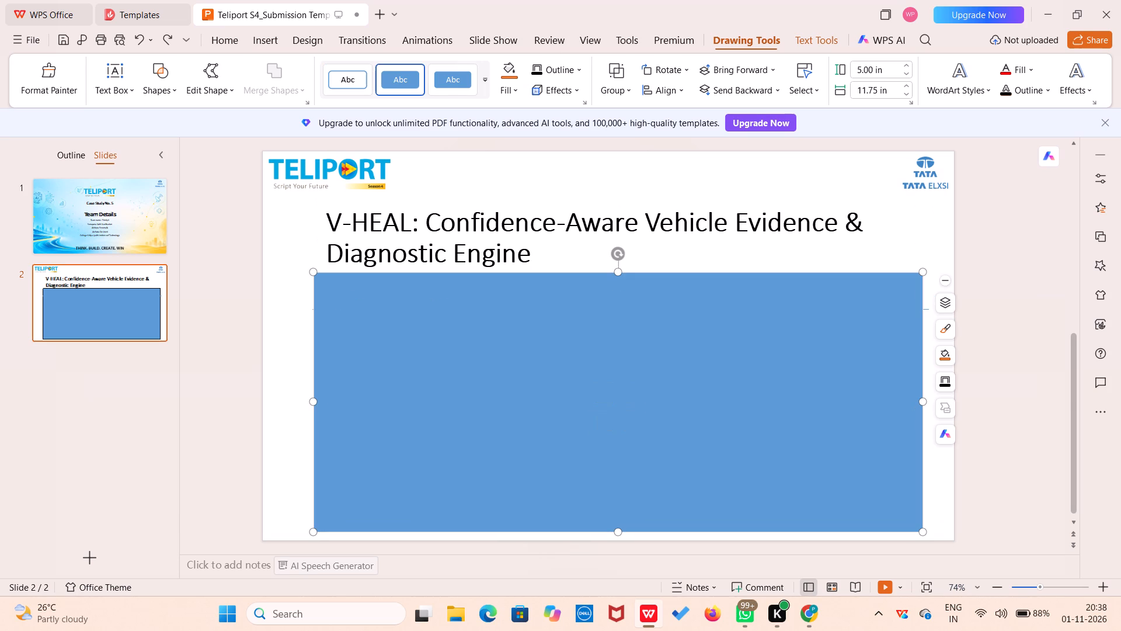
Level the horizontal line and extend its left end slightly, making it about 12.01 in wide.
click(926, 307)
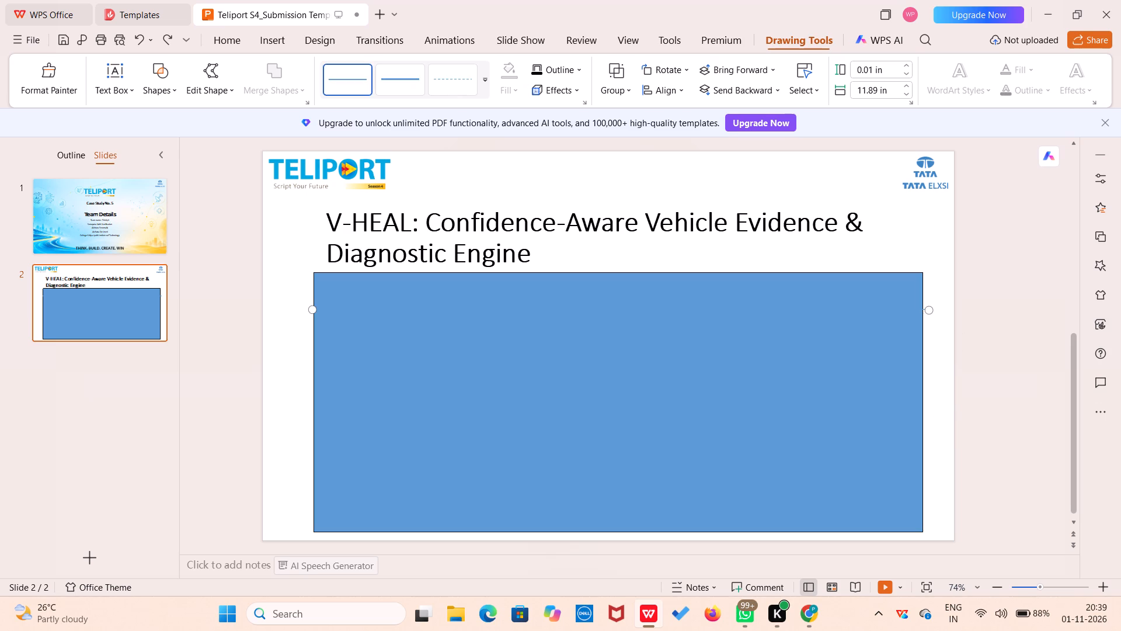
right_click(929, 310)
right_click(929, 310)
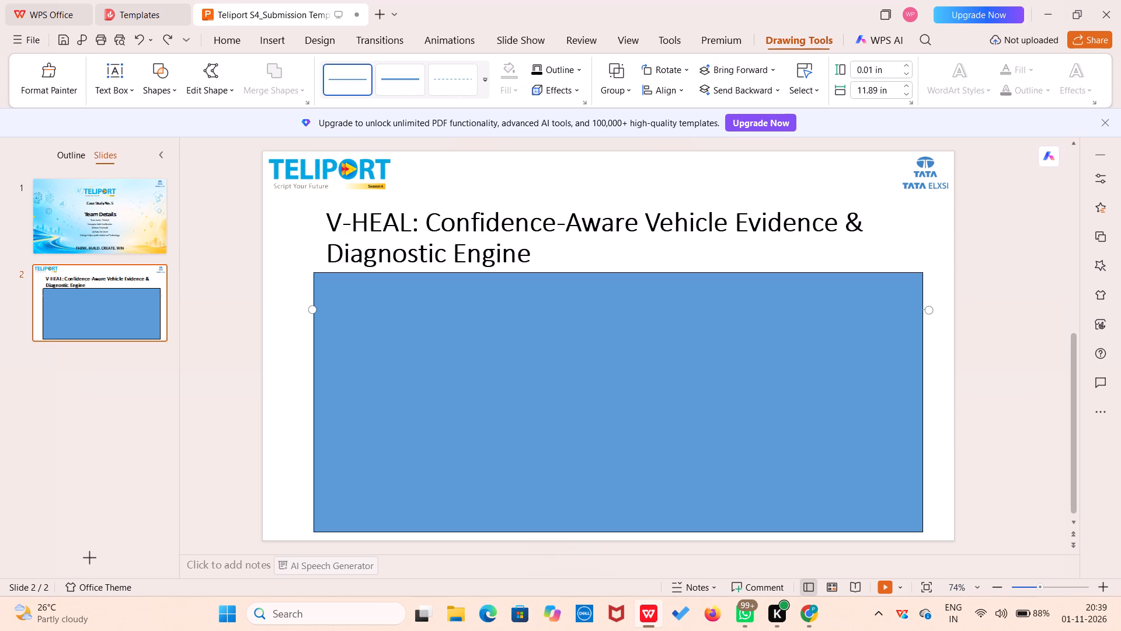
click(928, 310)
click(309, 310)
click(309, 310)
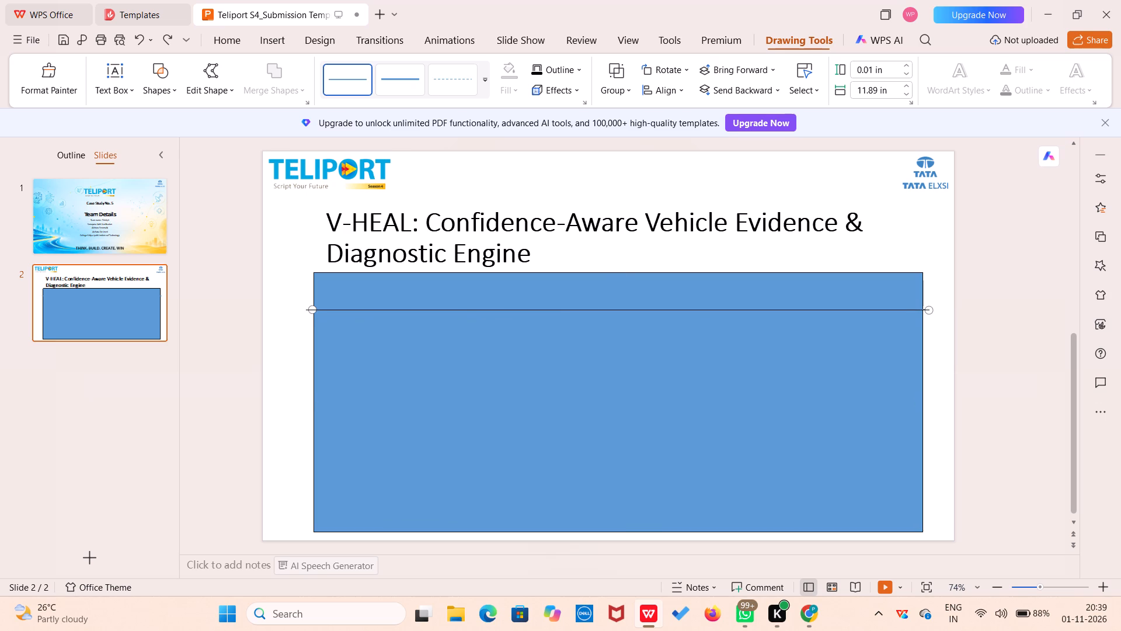
Try sending the large rectangle backward one level.
right_click(365, 332)
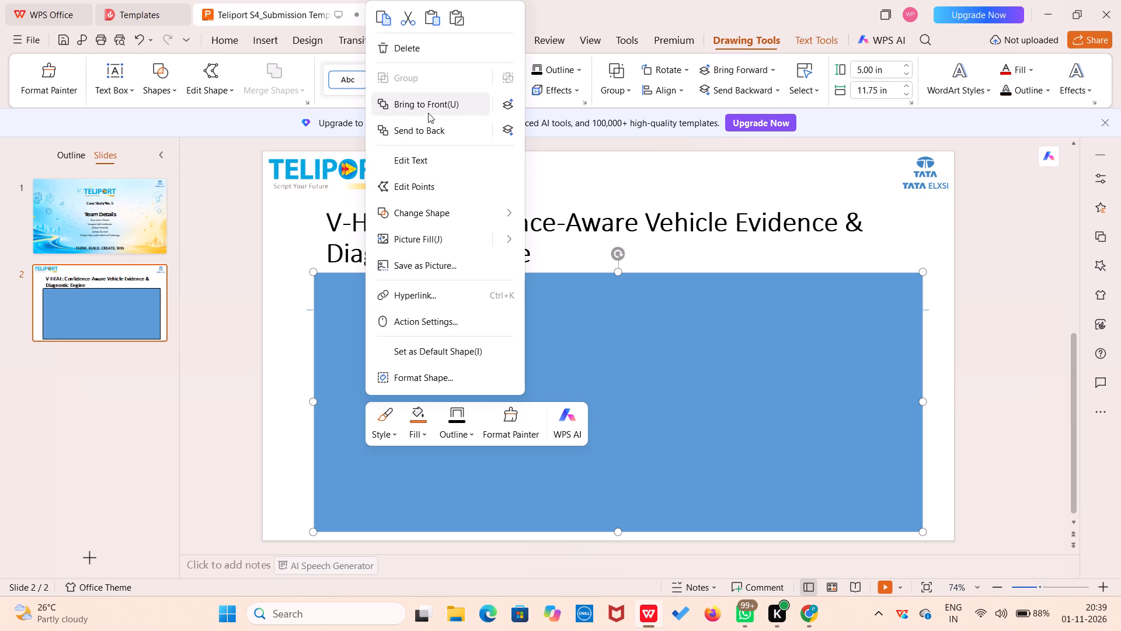
click(509, 131)
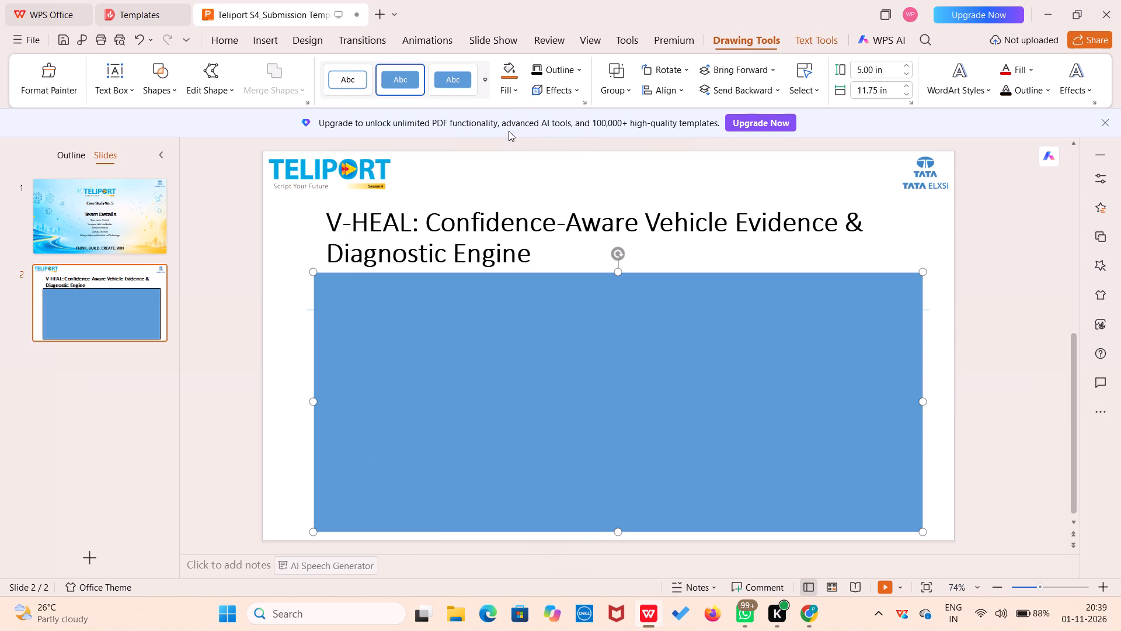
Extend the left end of the horizontal line past the rectangle's edge, making the line about 12.14 in wide, and deselect it.
click(309, 310)
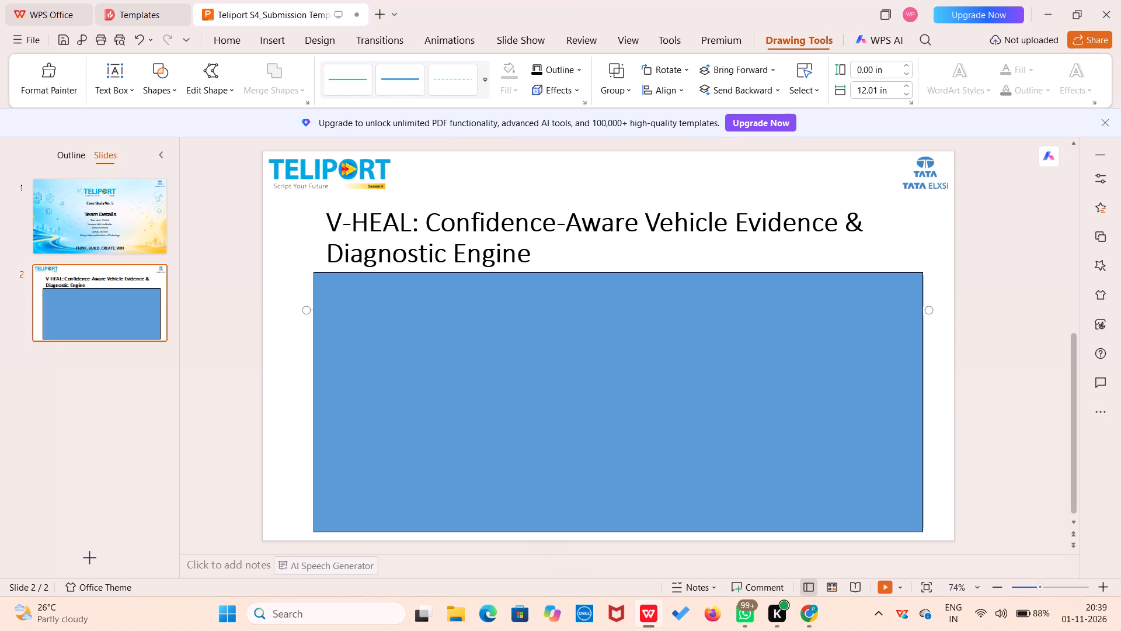
click(303, 310)
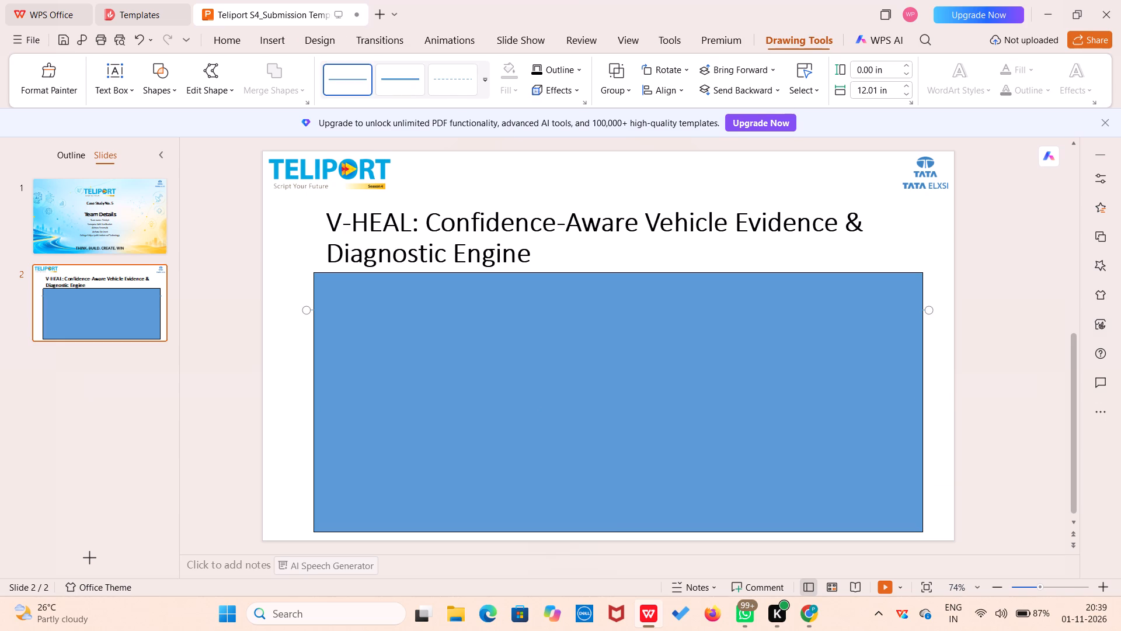
right_click(303, 310)
click(303, 310)
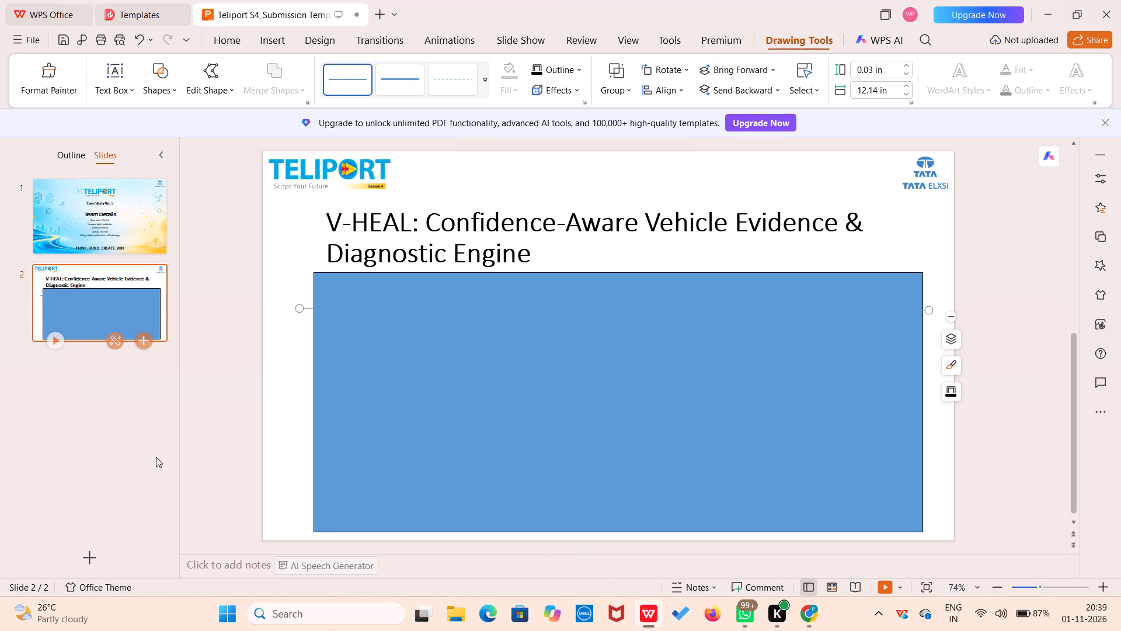
click(197, 443)
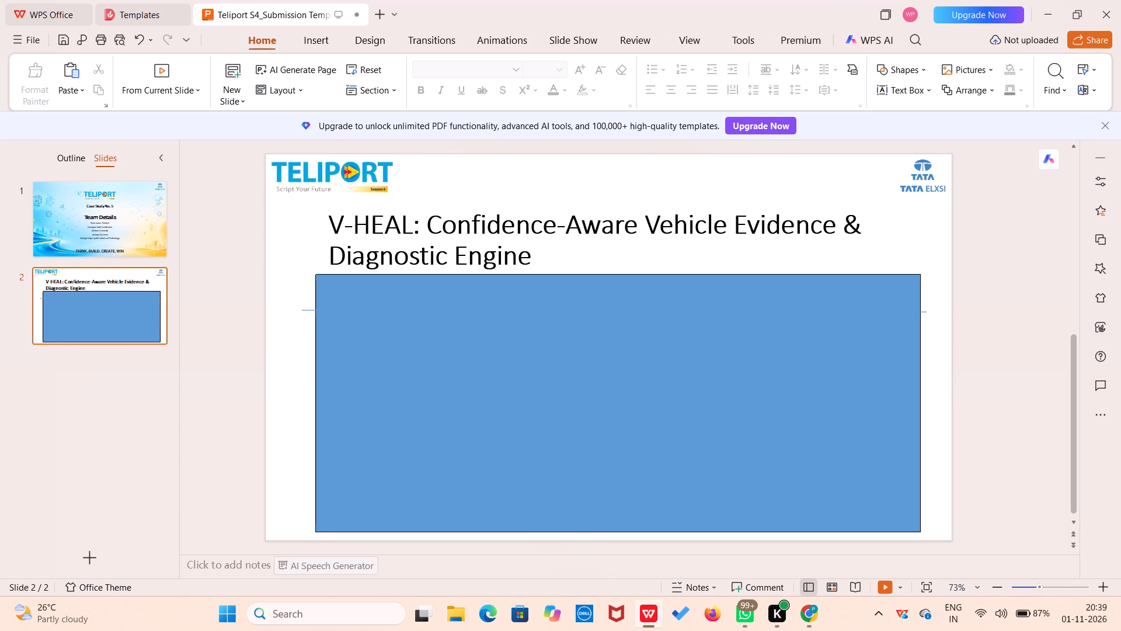
Switch to the browser window with the Radical AI Automotive Diagnostics Solution chat.
key(alt+Tab)
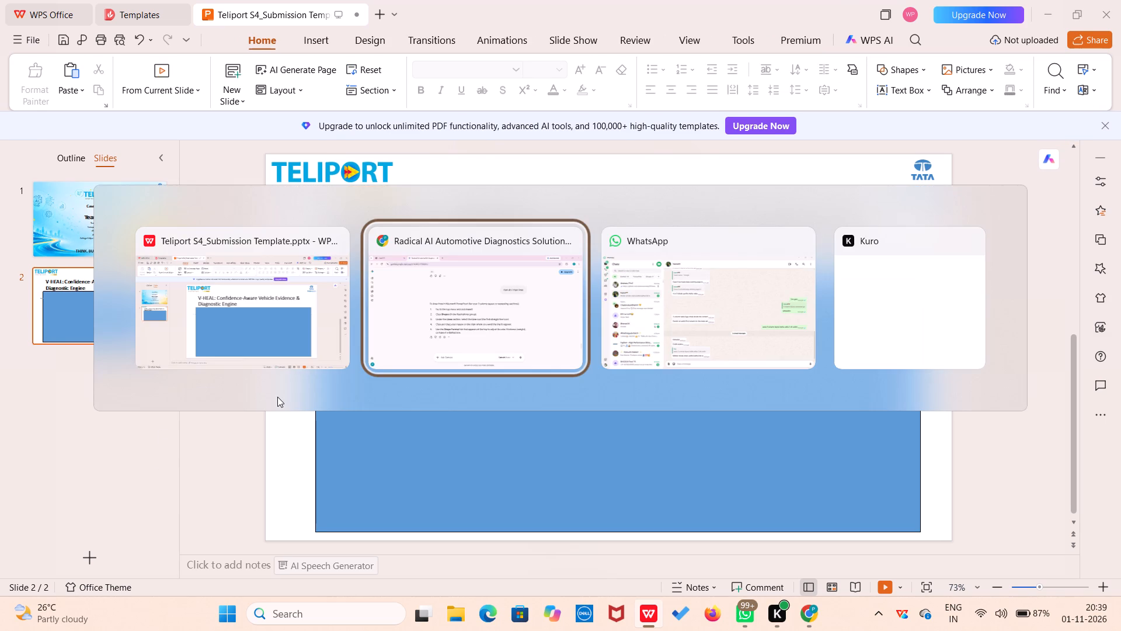
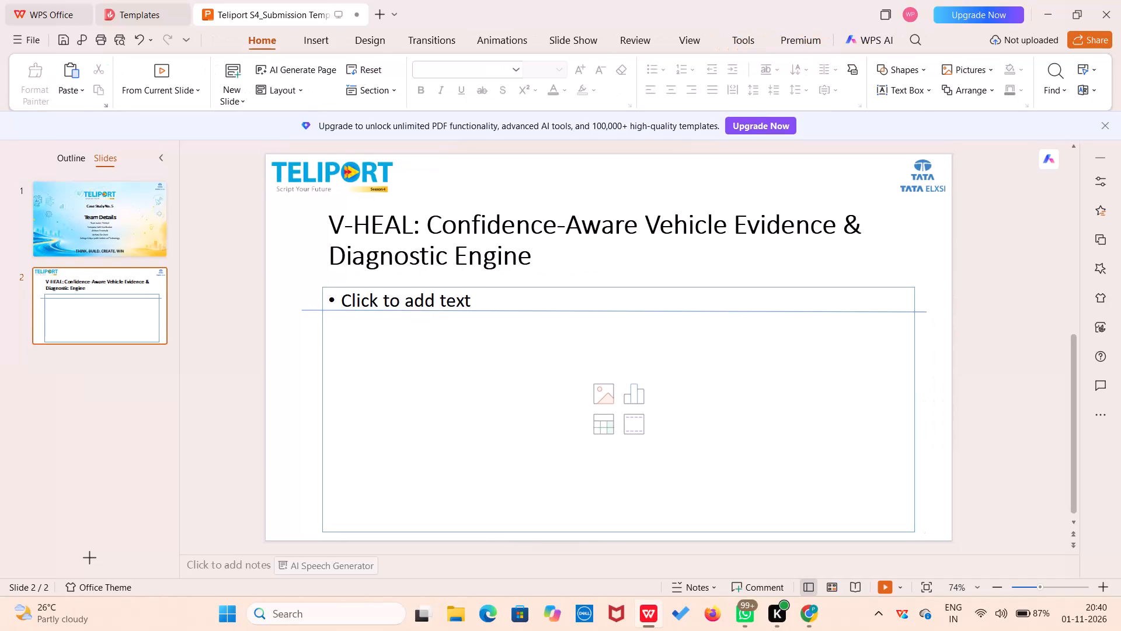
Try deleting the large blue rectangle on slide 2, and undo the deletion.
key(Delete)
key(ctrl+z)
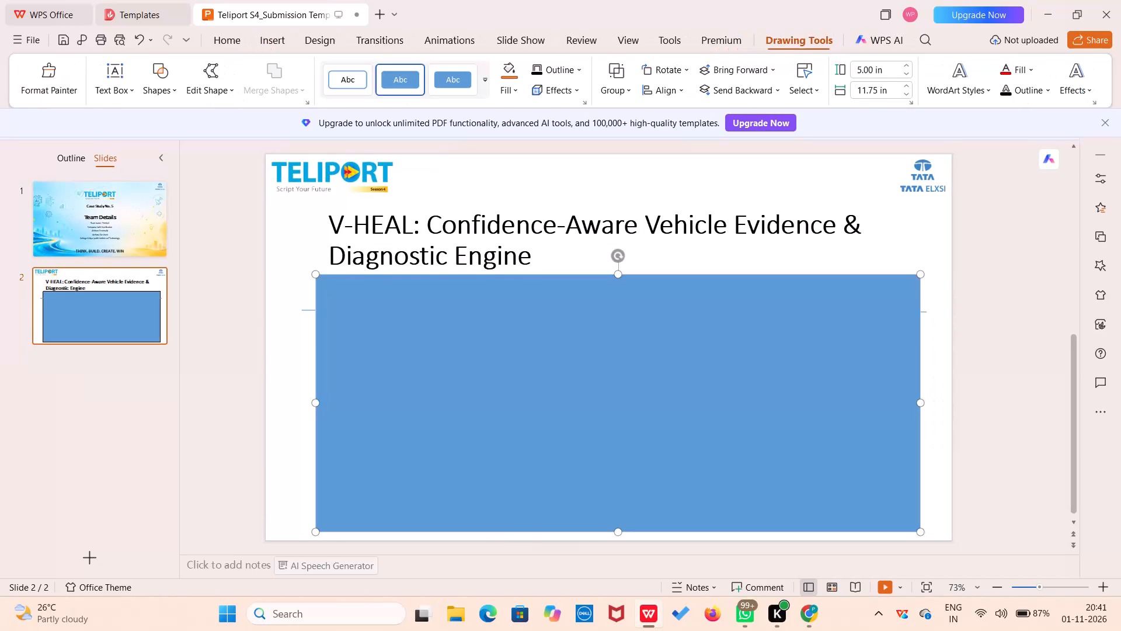
Undo the recent slide 2 edits back through the horizontal line and the large blue rectangle, and deselect the outlined content placeholder.
key(ctrl+z)
key(ctrl+z)
key(ctrl+z)
key(ctrl+z)
key(ctrl+z)
key(ctrl+z)
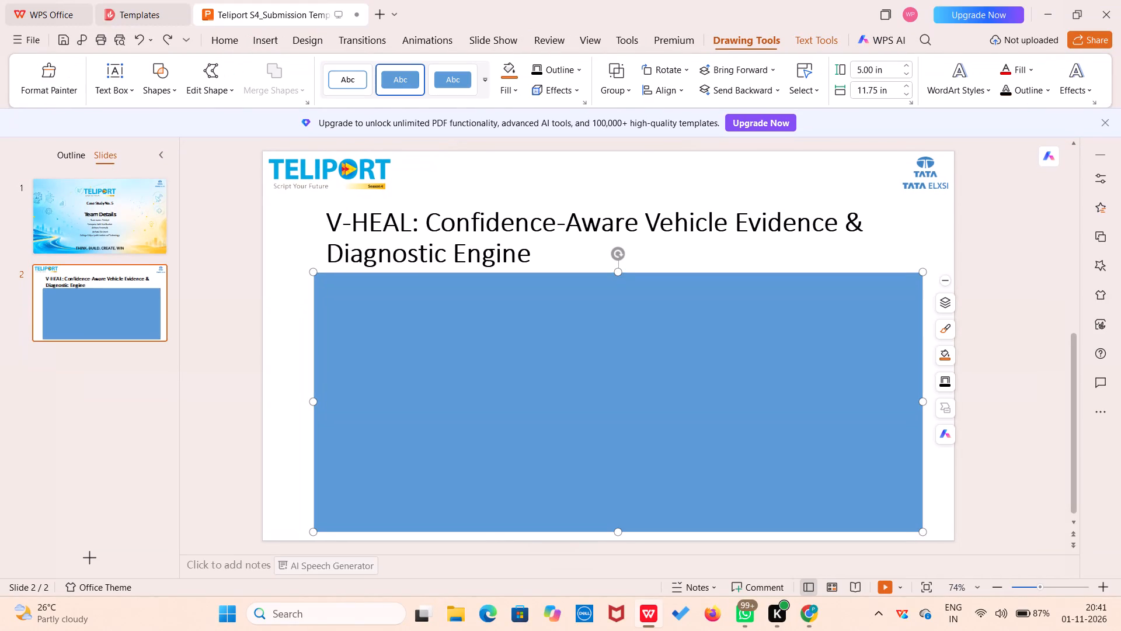
key(ctrl+z)
key(ctrl+z)
key(ctrl+z)
key(ctrl+z)
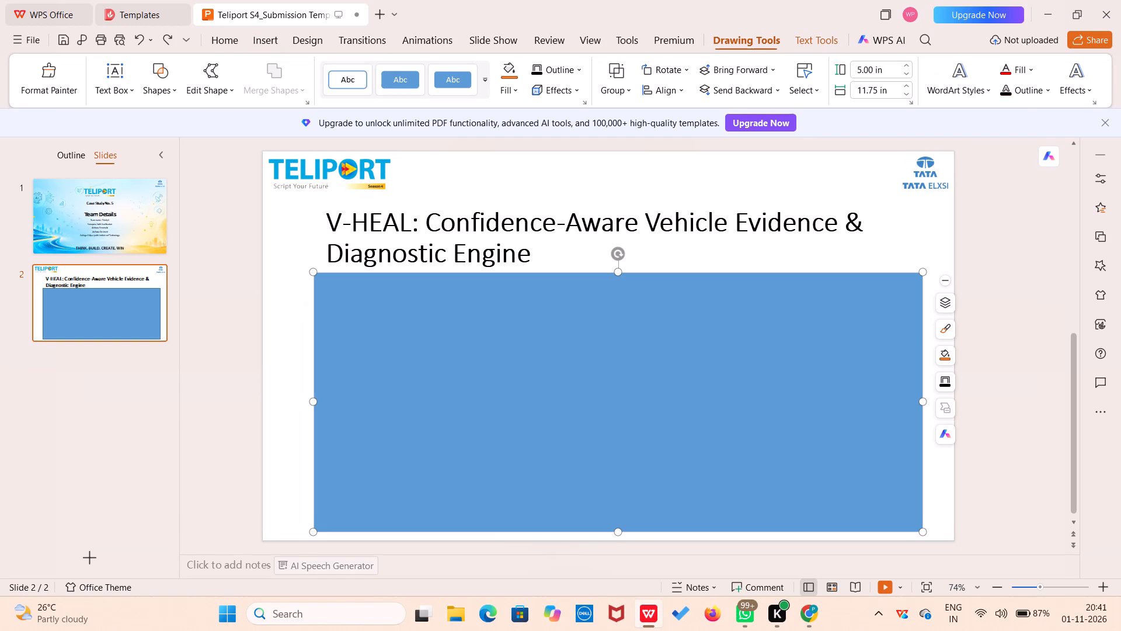
key(ctrl+z)
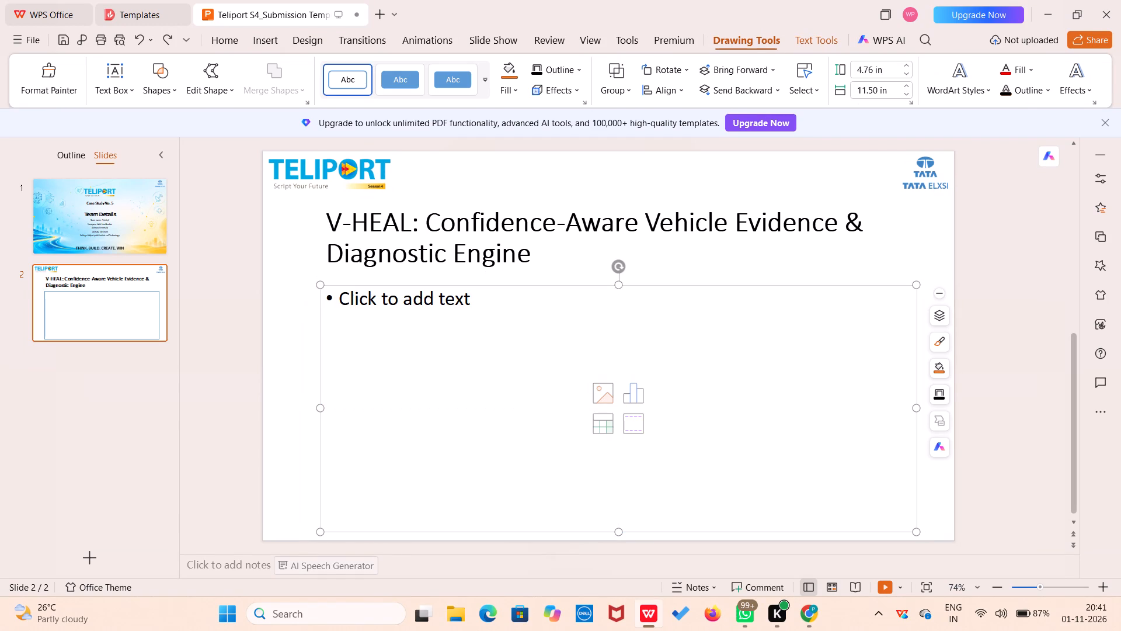
click(444, 314)
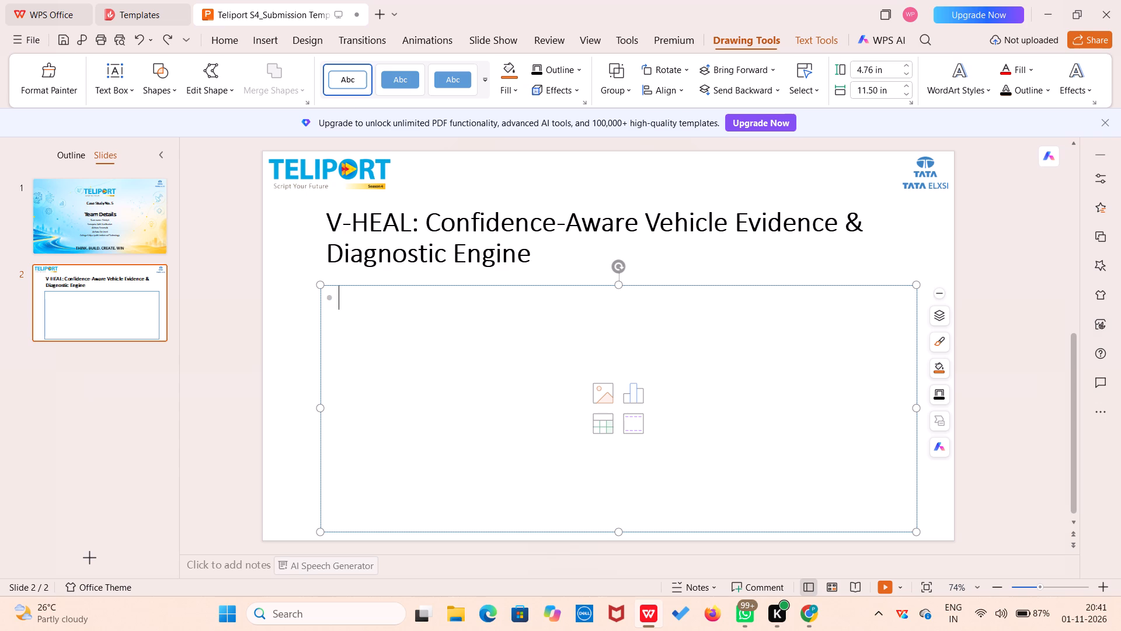
click(205, 299)
click(223, 343)
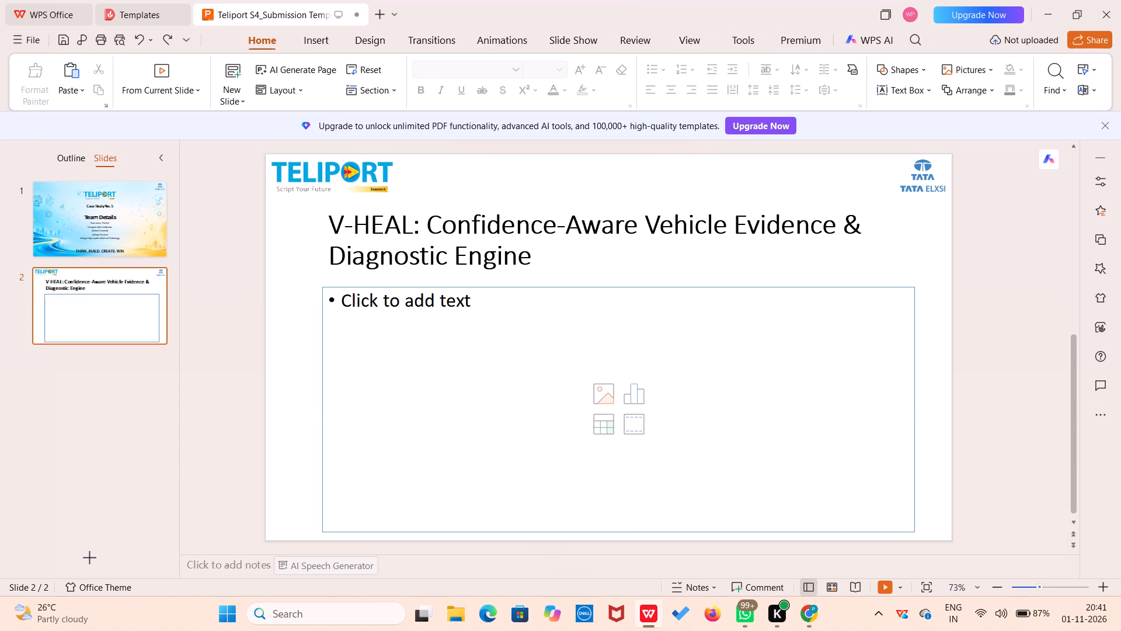
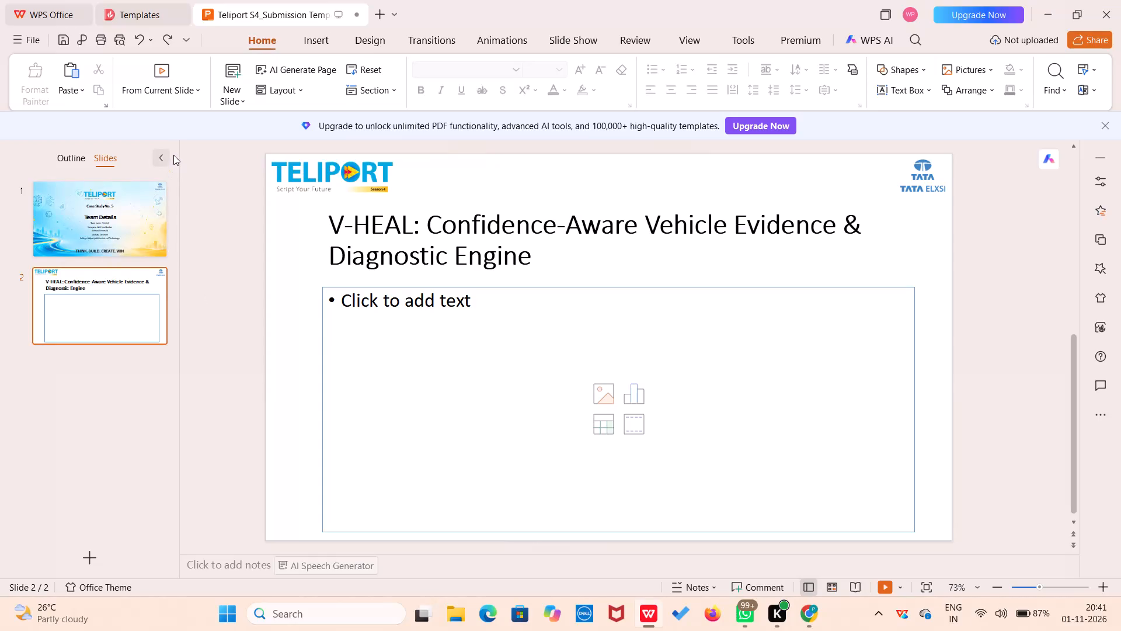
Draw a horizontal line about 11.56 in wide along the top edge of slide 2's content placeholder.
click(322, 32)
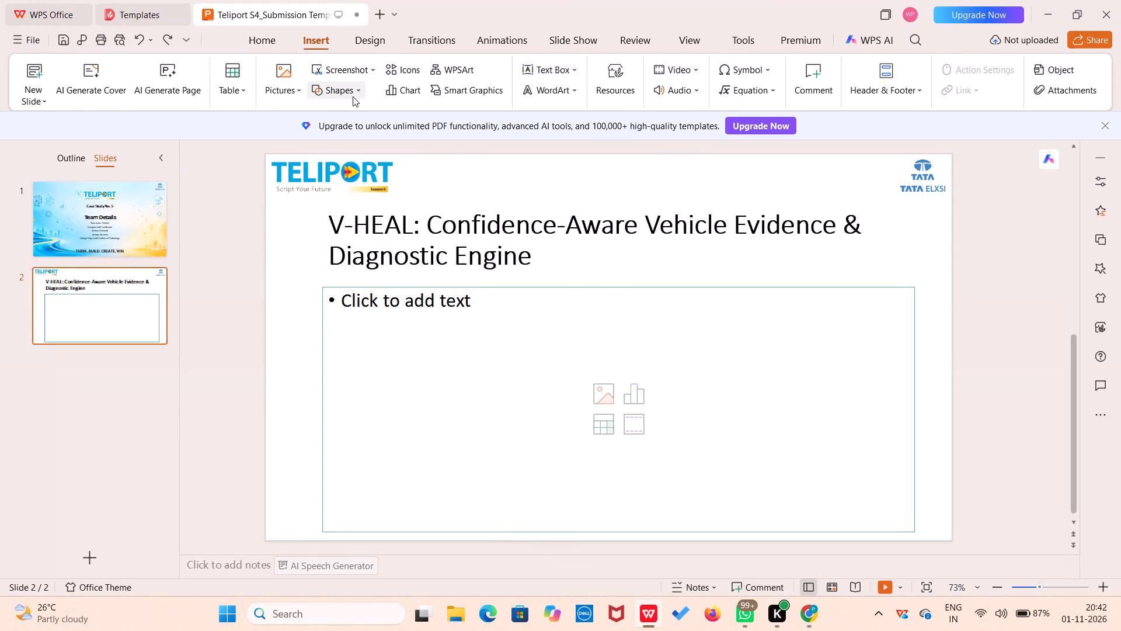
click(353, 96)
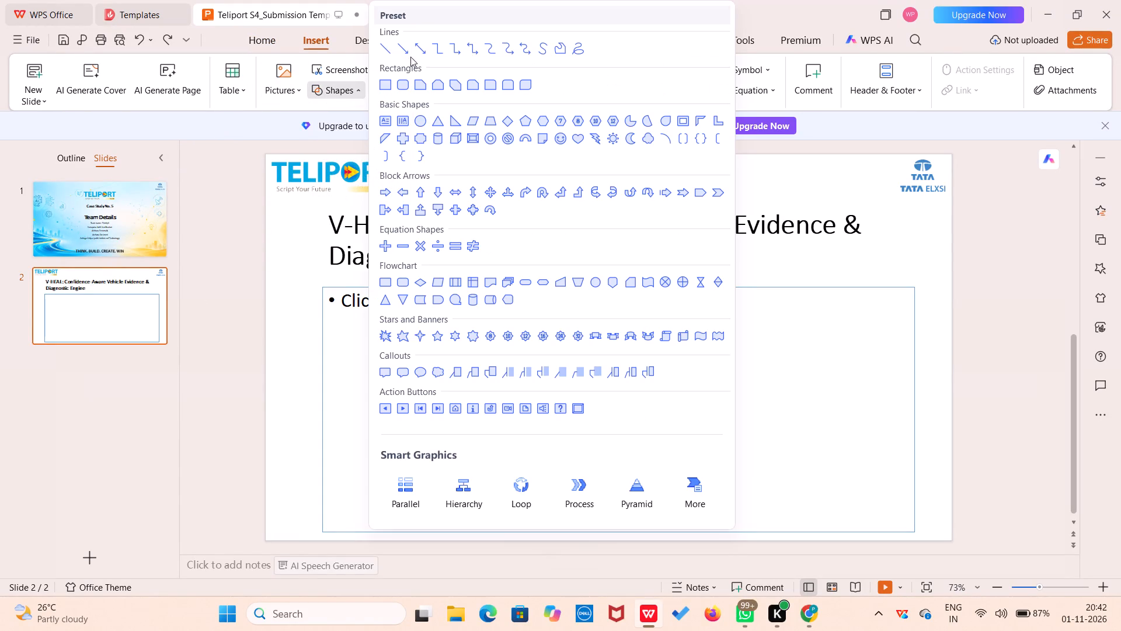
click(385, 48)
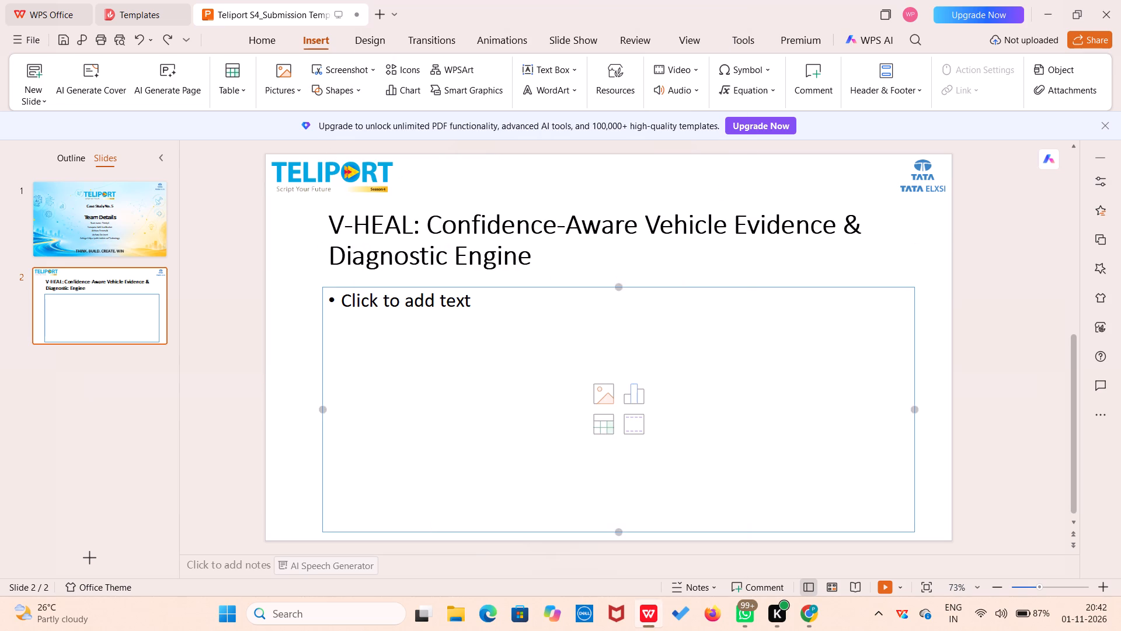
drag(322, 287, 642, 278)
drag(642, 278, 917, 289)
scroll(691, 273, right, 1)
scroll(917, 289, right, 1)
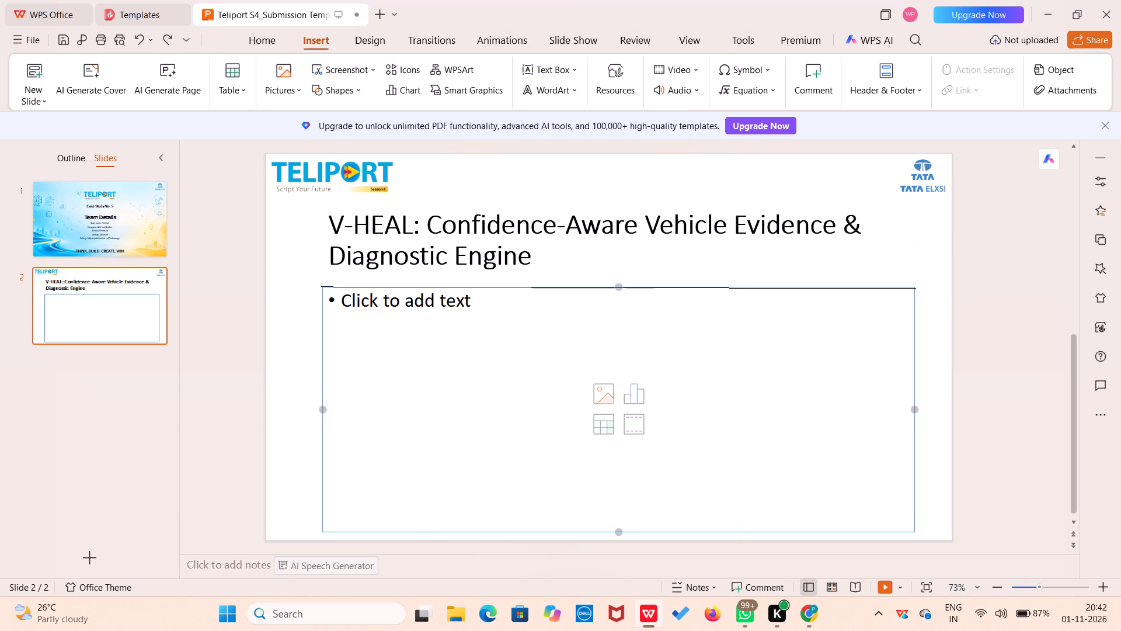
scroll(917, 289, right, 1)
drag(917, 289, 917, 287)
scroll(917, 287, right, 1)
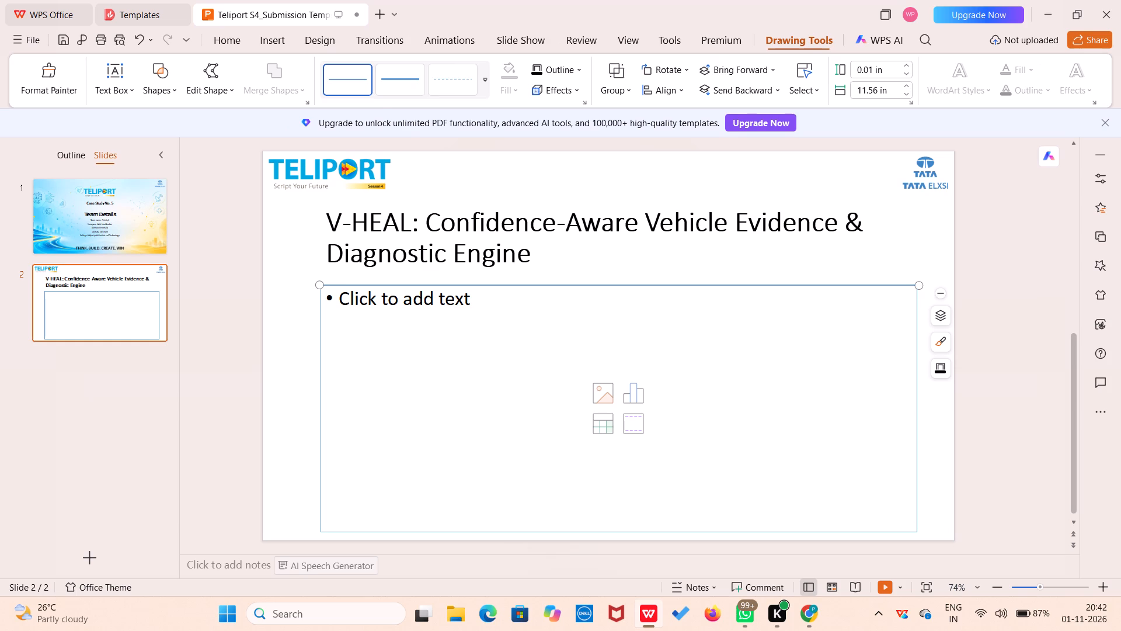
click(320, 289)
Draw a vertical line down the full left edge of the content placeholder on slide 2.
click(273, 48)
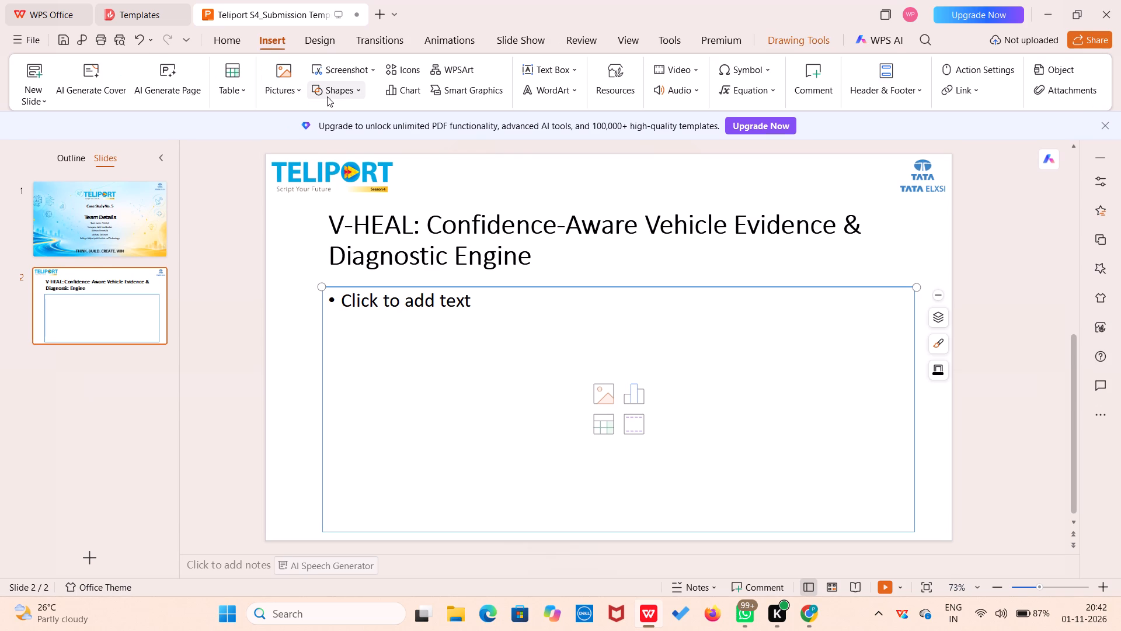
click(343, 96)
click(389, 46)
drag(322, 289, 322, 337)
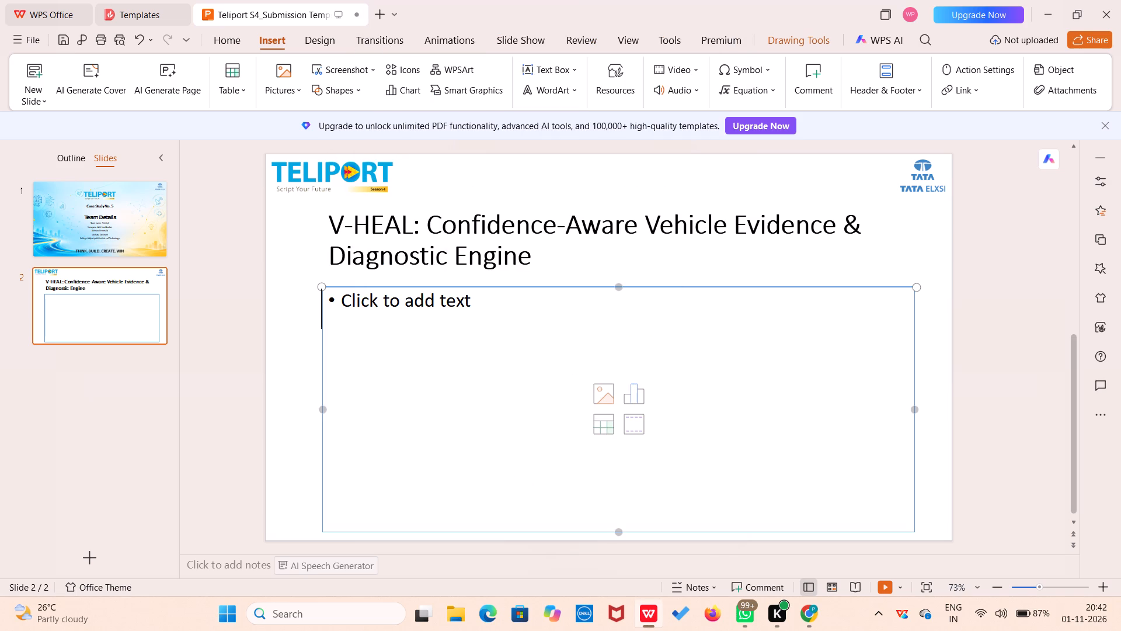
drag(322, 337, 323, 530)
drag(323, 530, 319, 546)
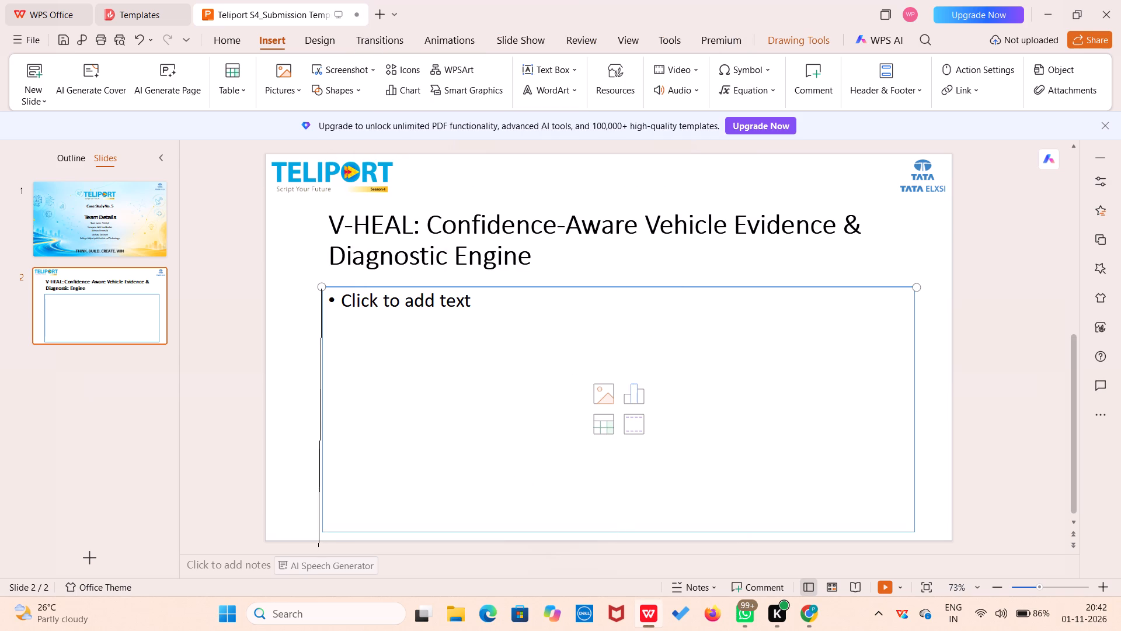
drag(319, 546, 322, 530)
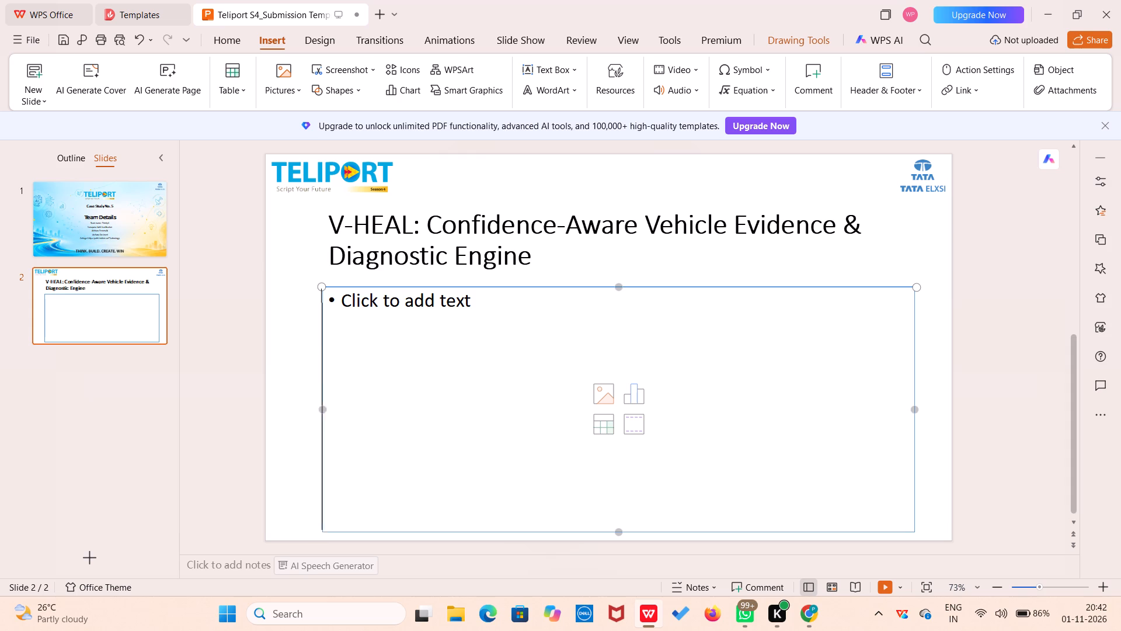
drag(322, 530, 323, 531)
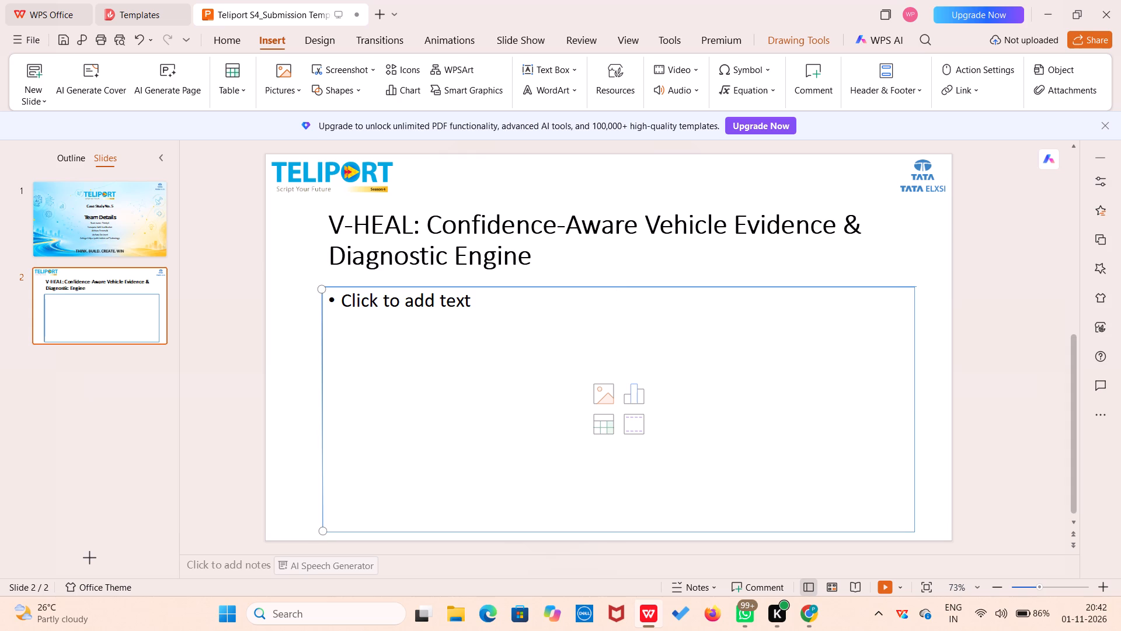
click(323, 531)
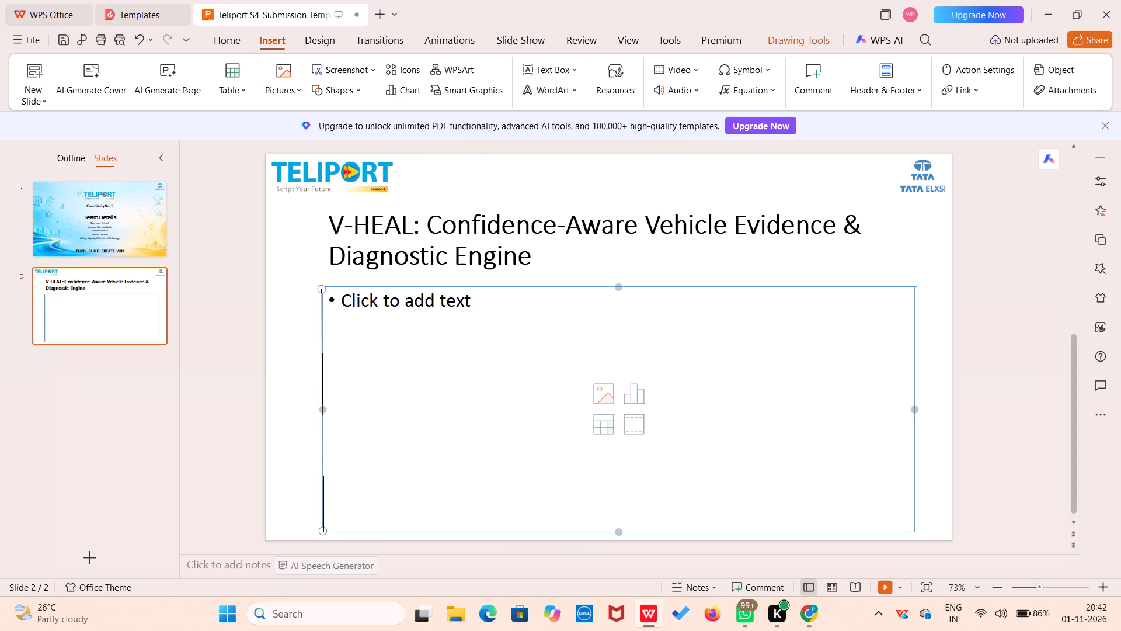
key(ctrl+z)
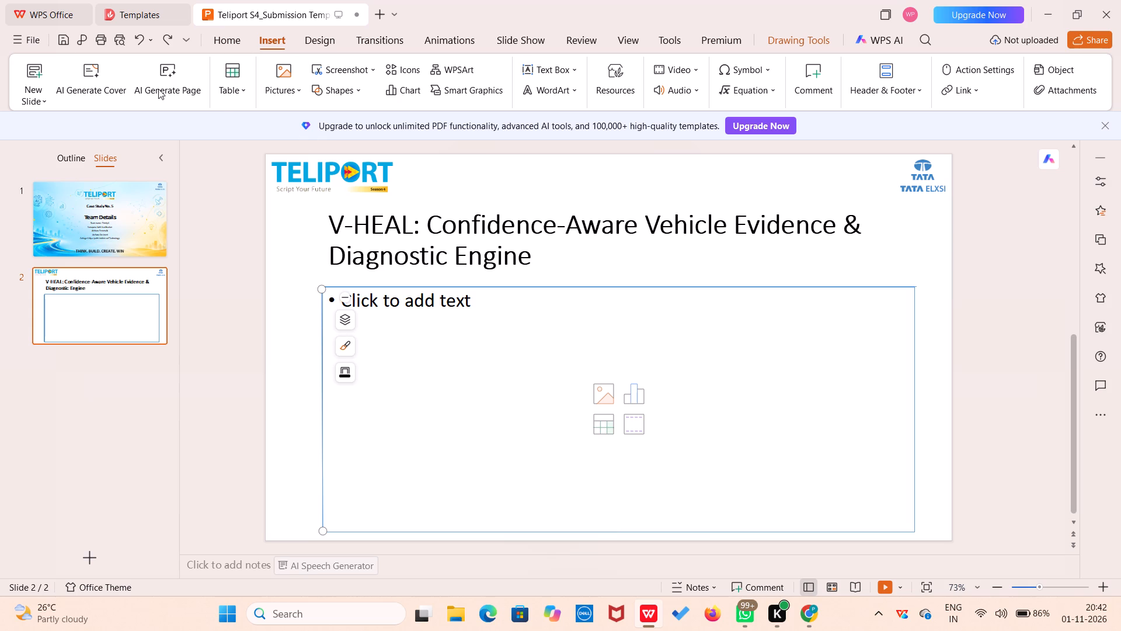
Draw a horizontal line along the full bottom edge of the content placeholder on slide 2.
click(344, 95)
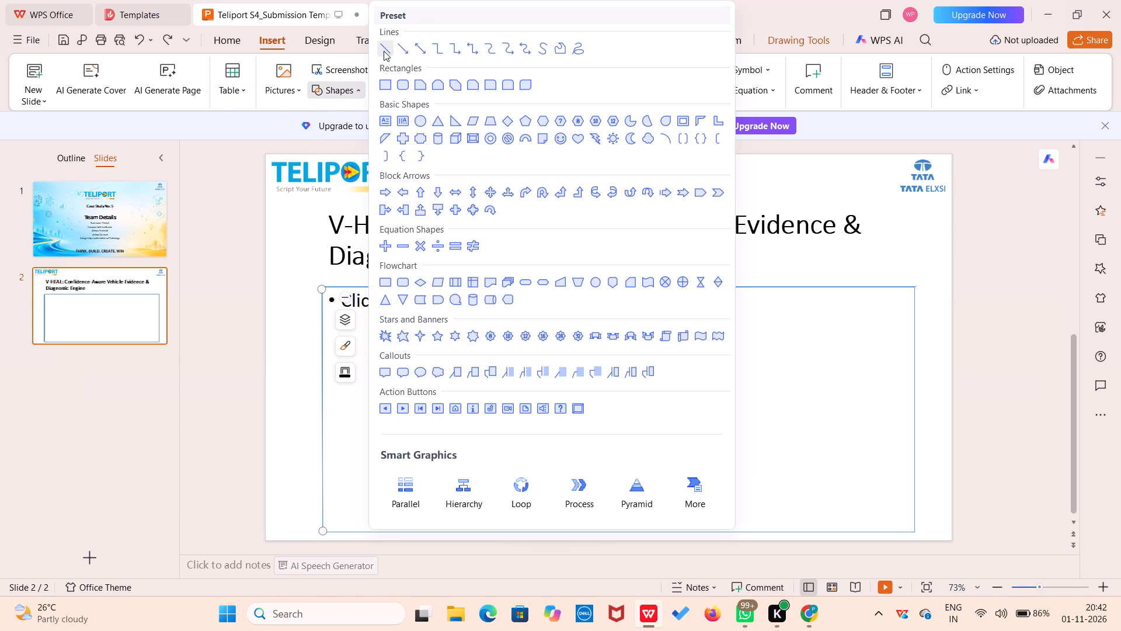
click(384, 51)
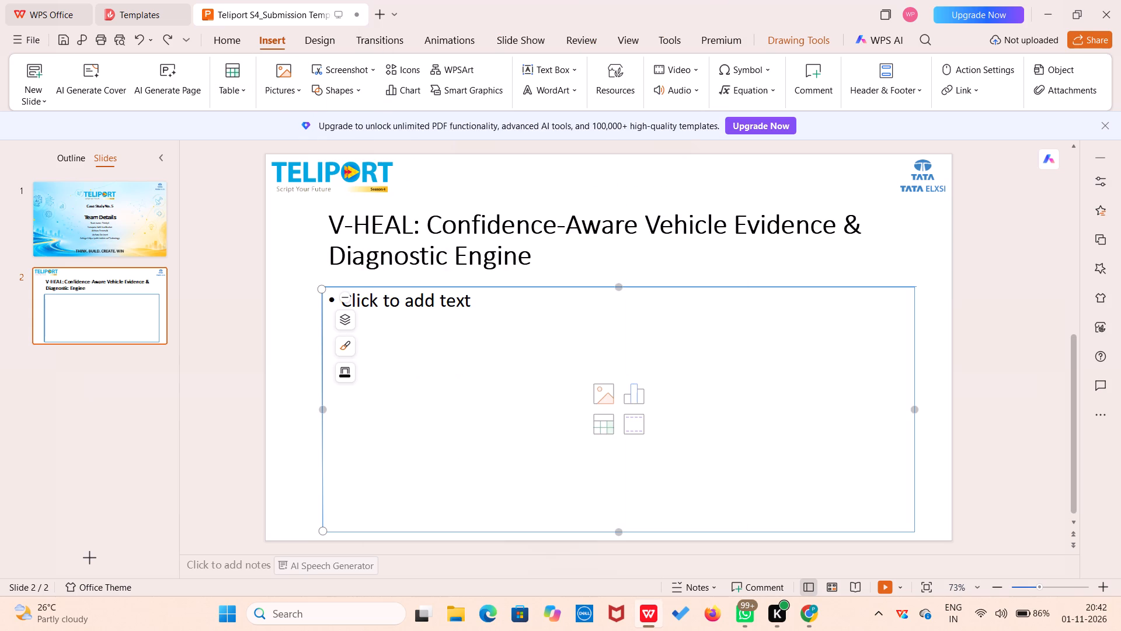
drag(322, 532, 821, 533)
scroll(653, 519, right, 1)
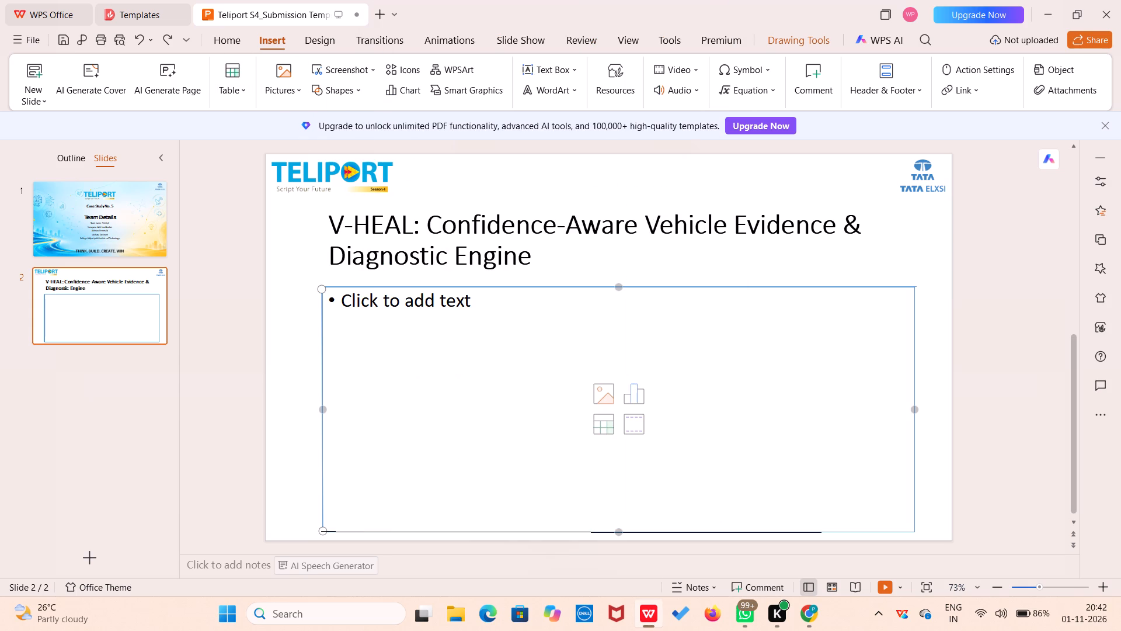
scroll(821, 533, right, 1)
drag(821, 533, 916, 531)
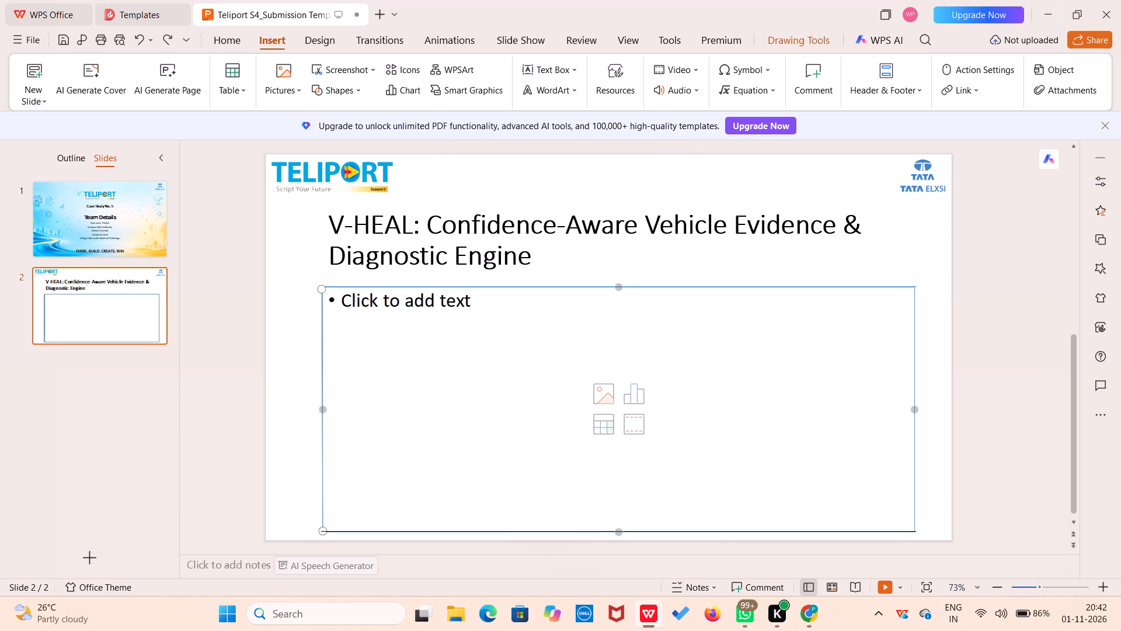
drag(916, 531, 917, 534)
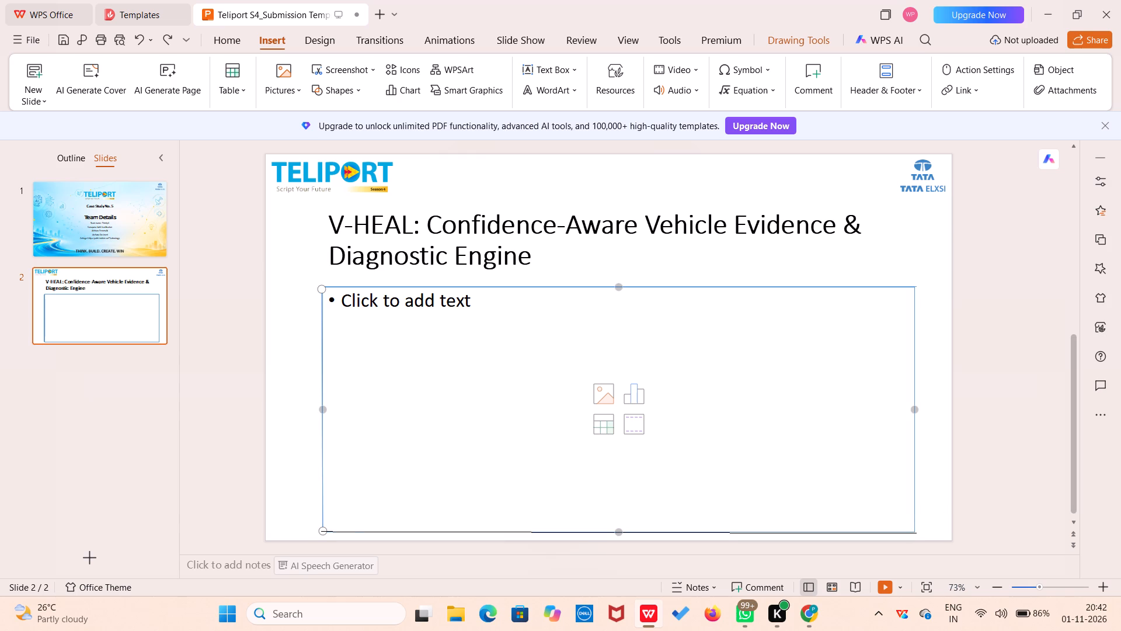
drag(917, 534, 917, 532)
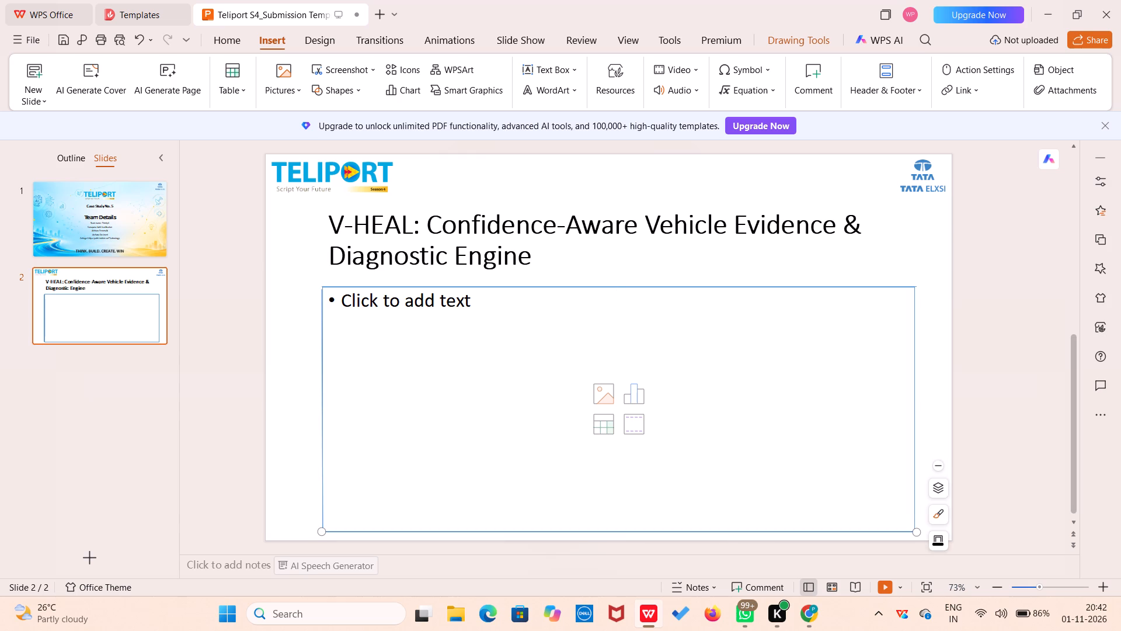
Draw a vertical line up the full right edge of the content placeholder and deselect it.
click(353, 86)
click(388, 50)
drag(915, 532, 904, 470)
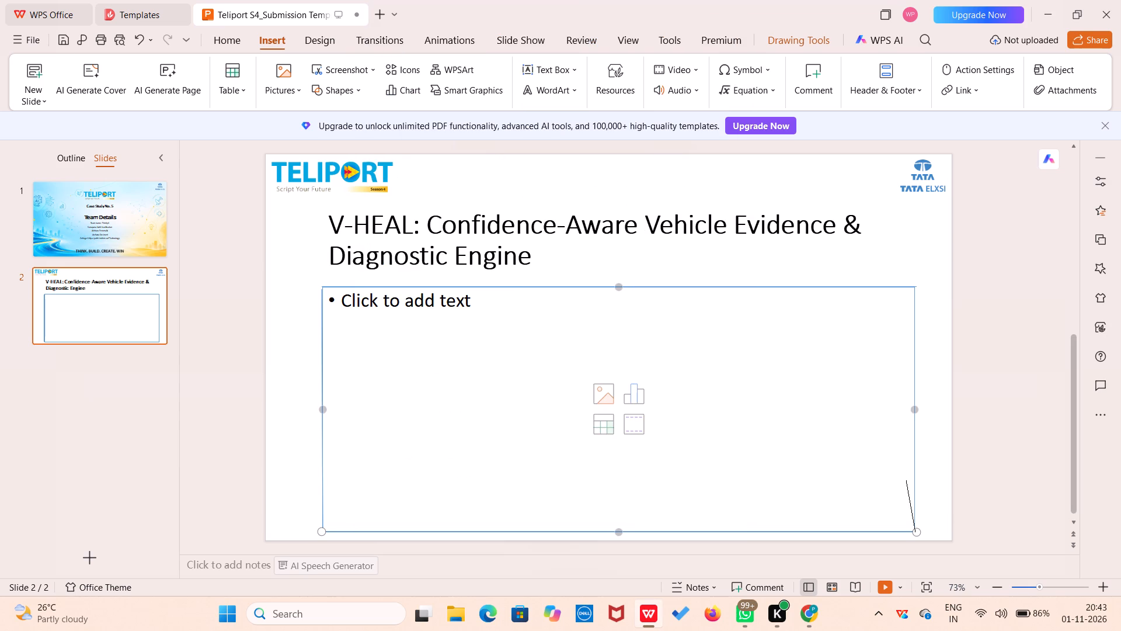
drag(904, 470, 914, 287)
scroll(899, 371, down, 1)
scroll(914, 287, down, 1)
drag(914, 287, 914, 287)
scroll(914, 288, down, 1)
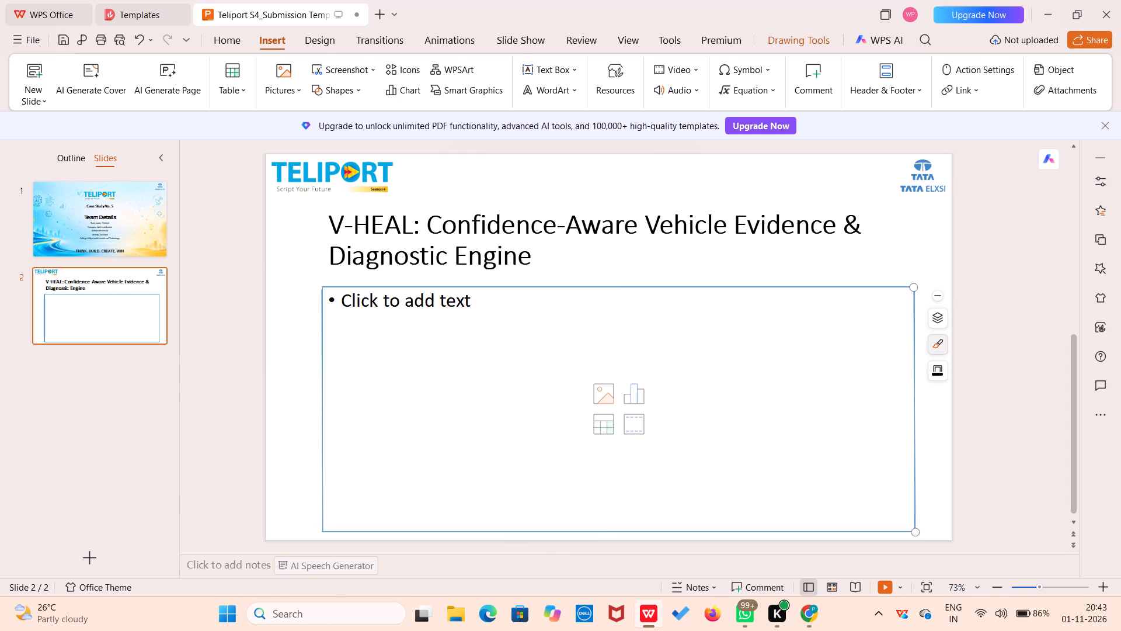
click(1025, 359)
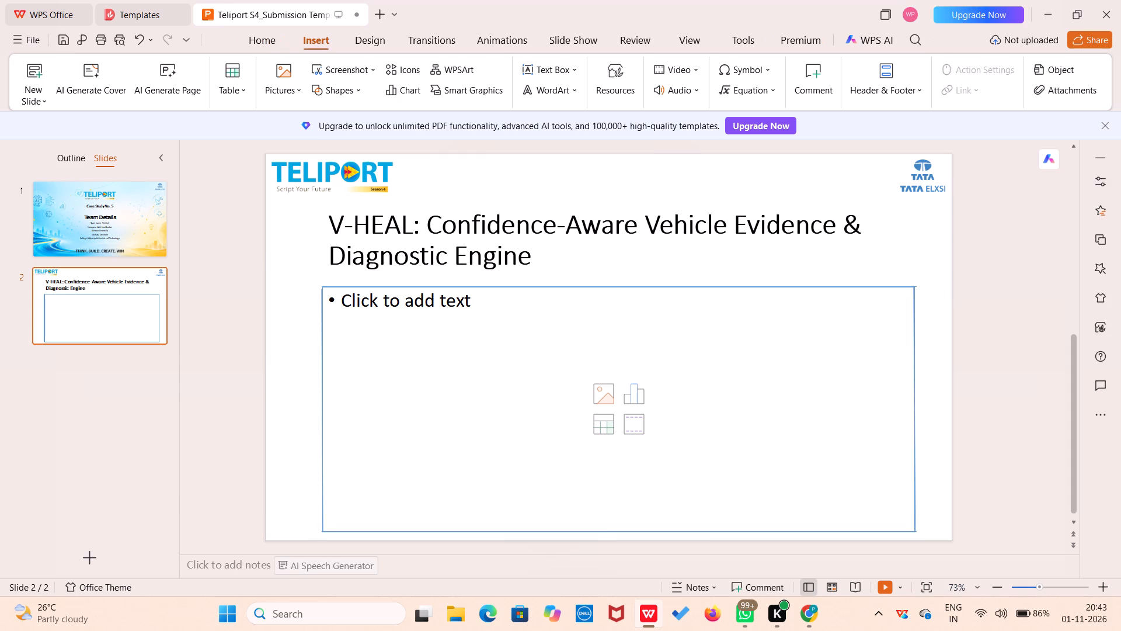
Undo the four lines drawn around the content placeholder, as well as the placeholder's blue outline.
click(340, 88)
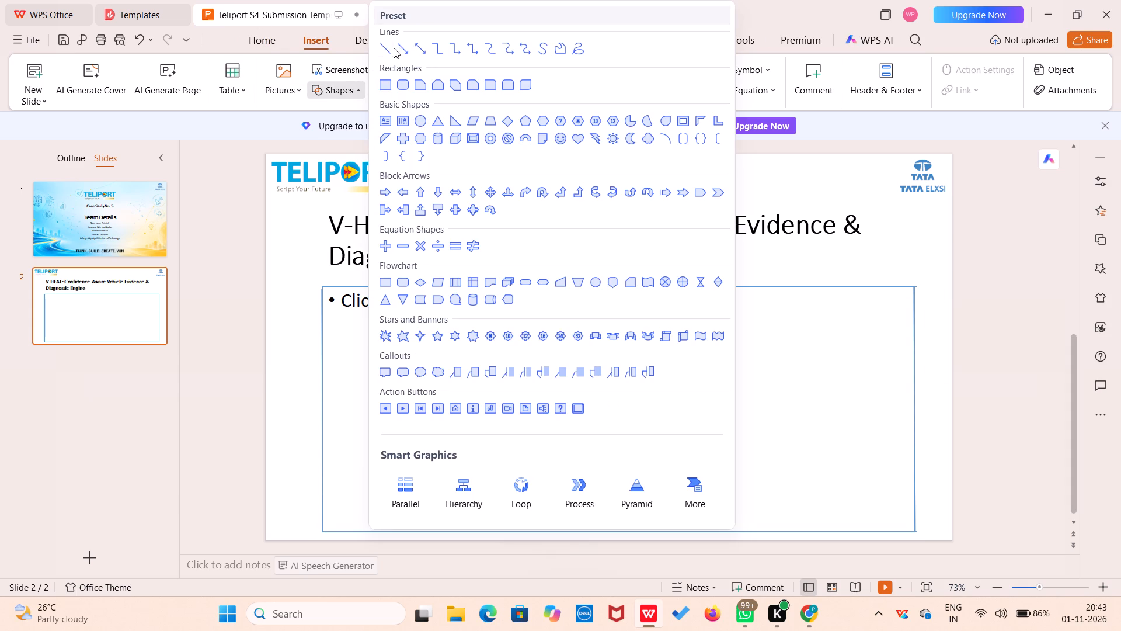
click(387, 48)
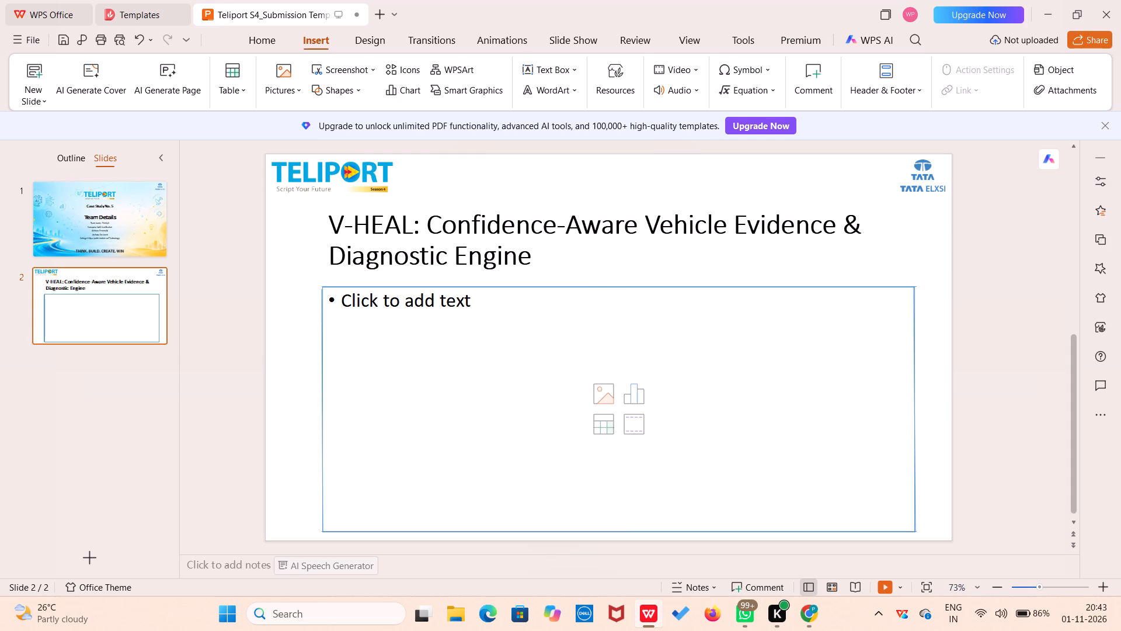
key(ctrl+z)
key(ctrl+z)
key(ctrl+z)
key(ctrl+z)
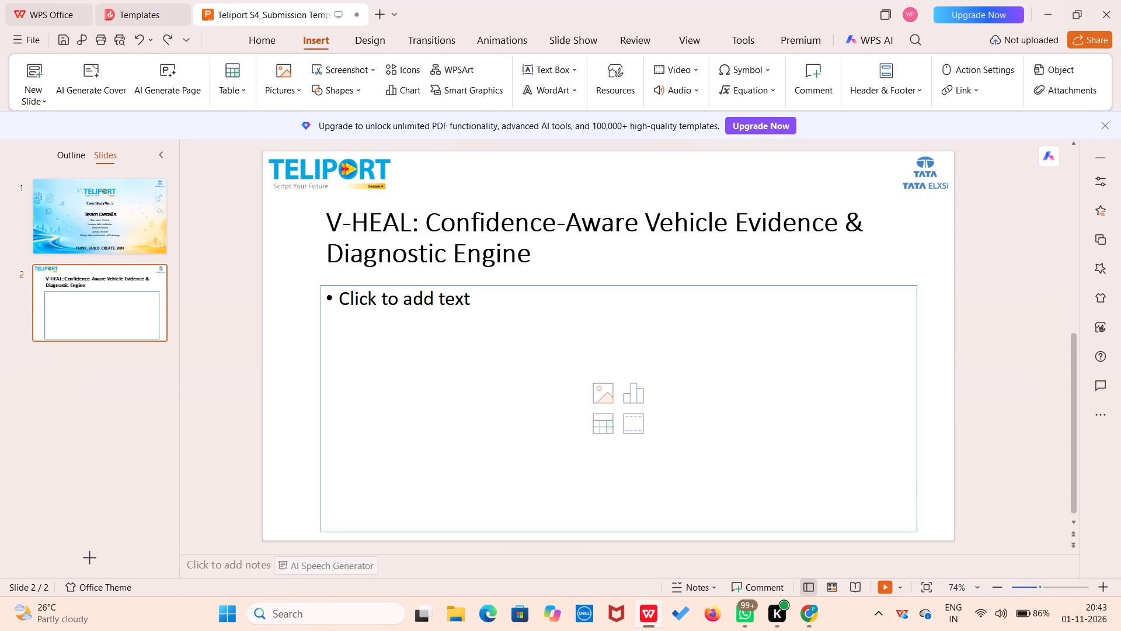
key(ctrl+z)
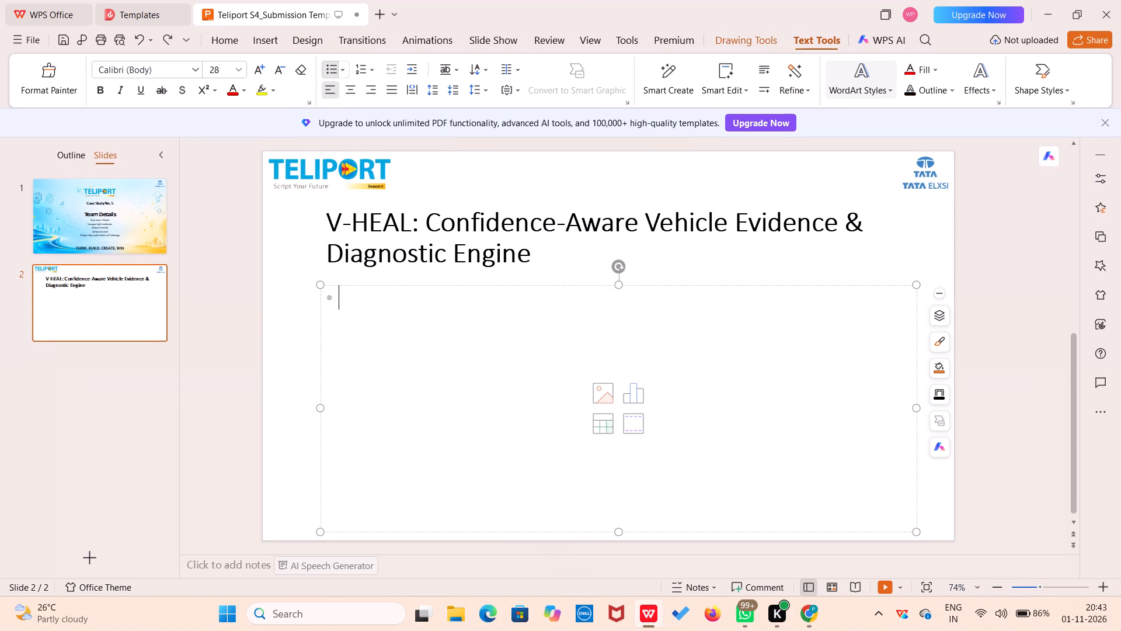
Draw a rectangle covering the whole content placeholder area below the V-HEAL title on slide 2.
click(271, 40)
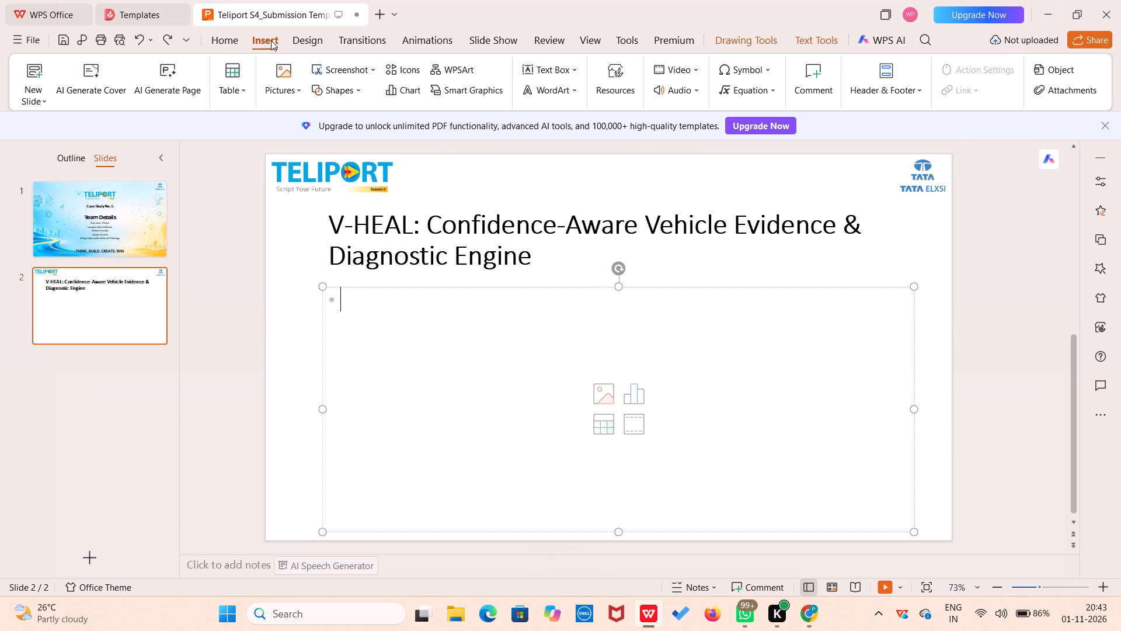
click(343, 96)
click(380, 88)
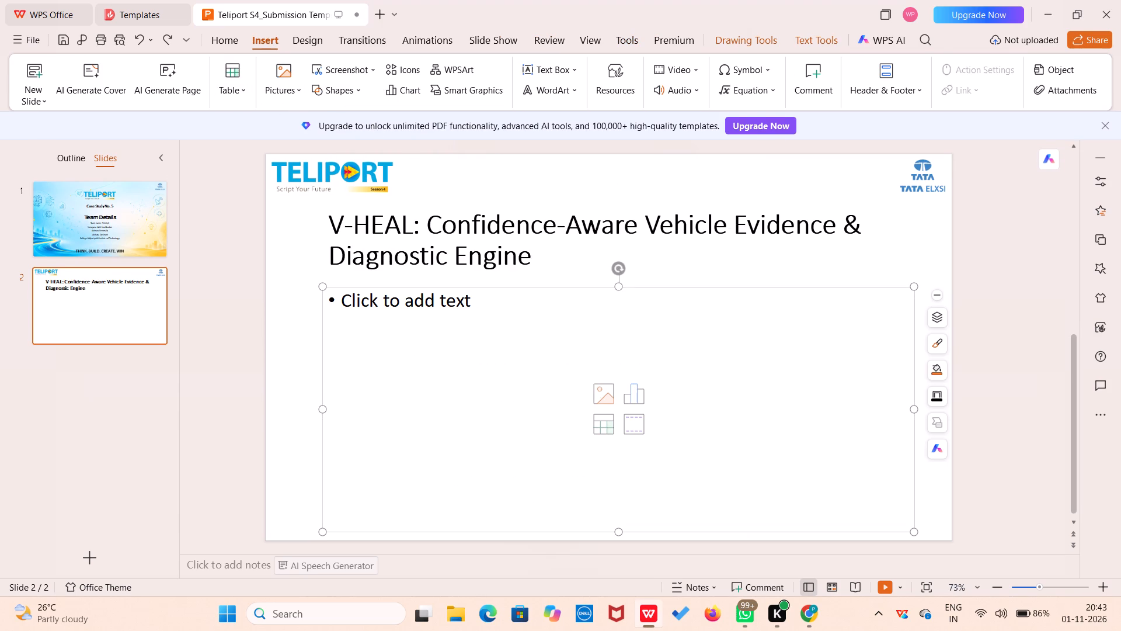
drag(321, 284, 711, 465)
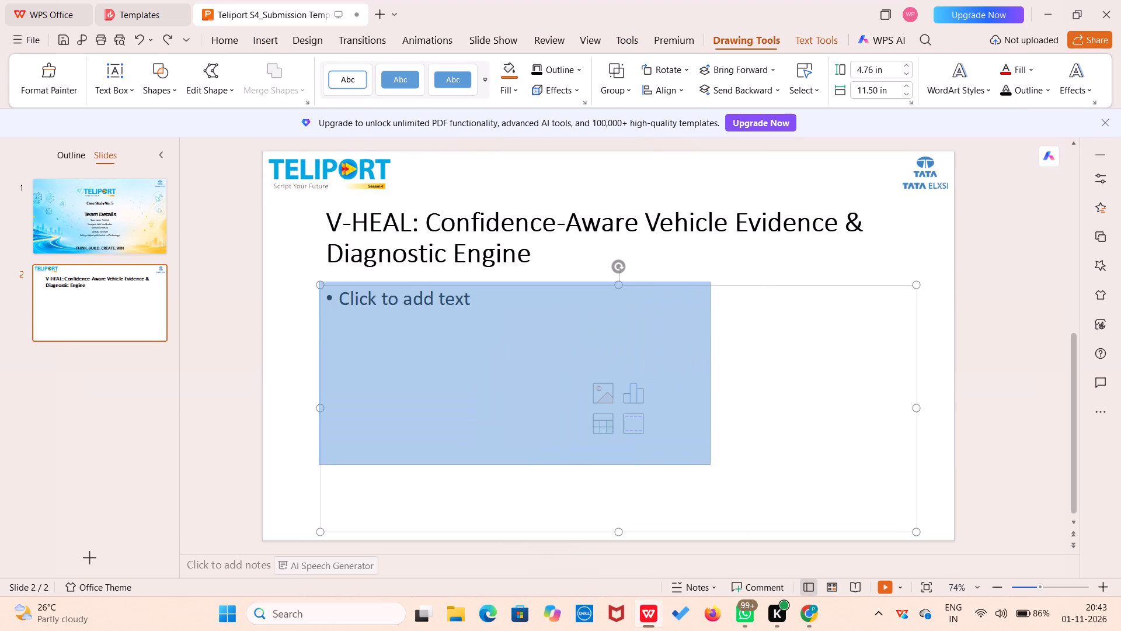
drag(711, 465, 918, 533)
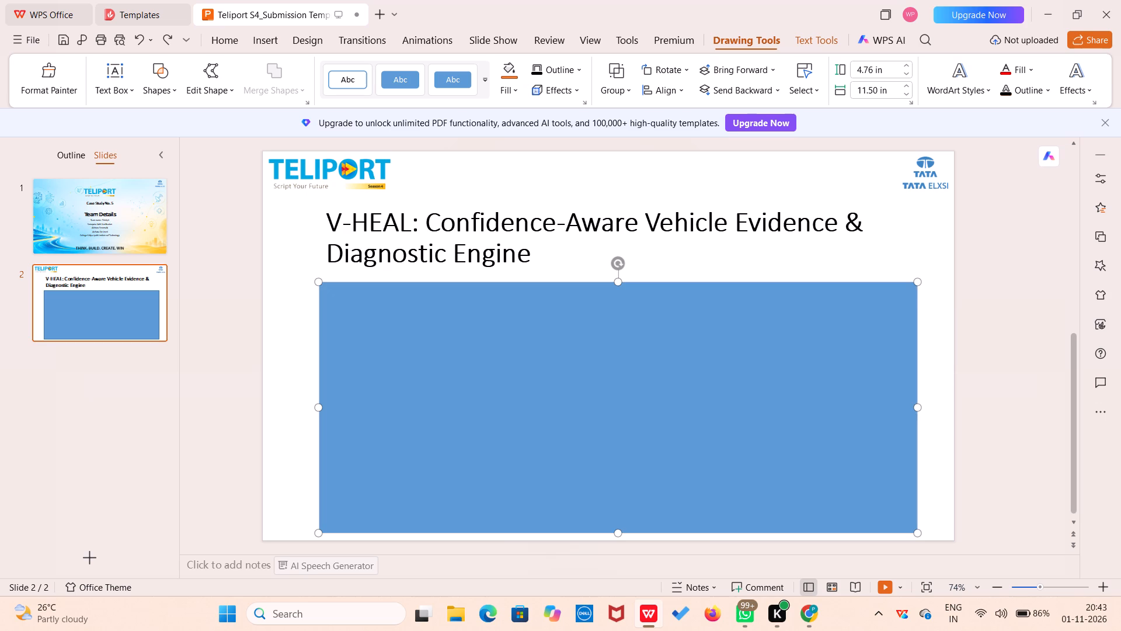
Apply the unfilled shape style with a thin blue outline to the content box below the V-HEAL title on slide 2.
click(343, 79)
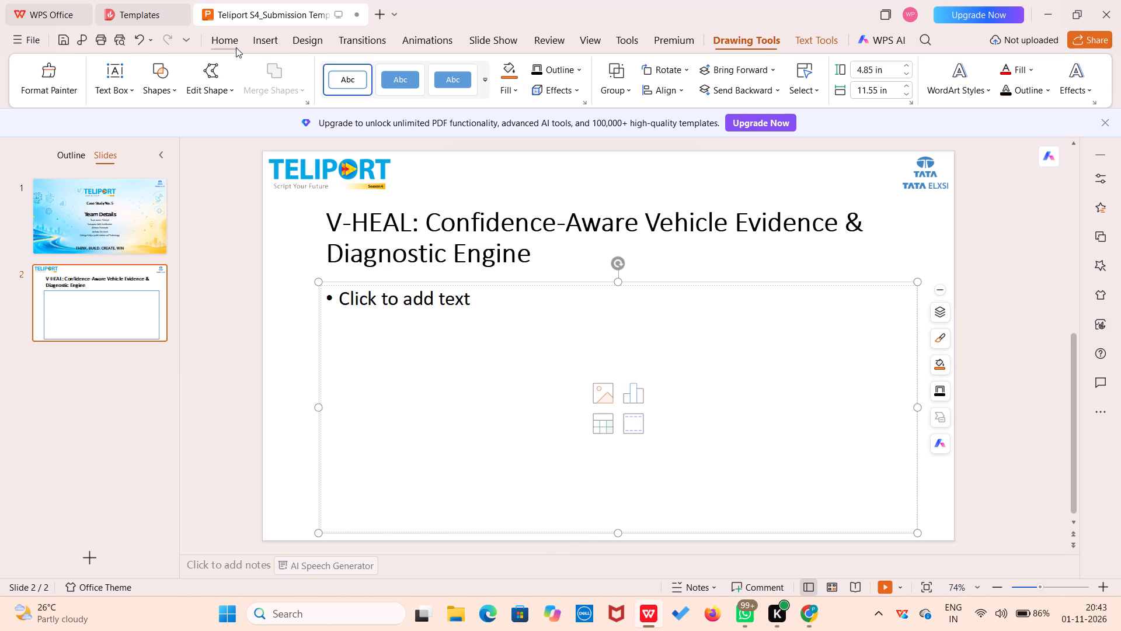
Draw a horizontal line across the full width of the content box, just below its first text line, to form a header row.
click(265, 41)
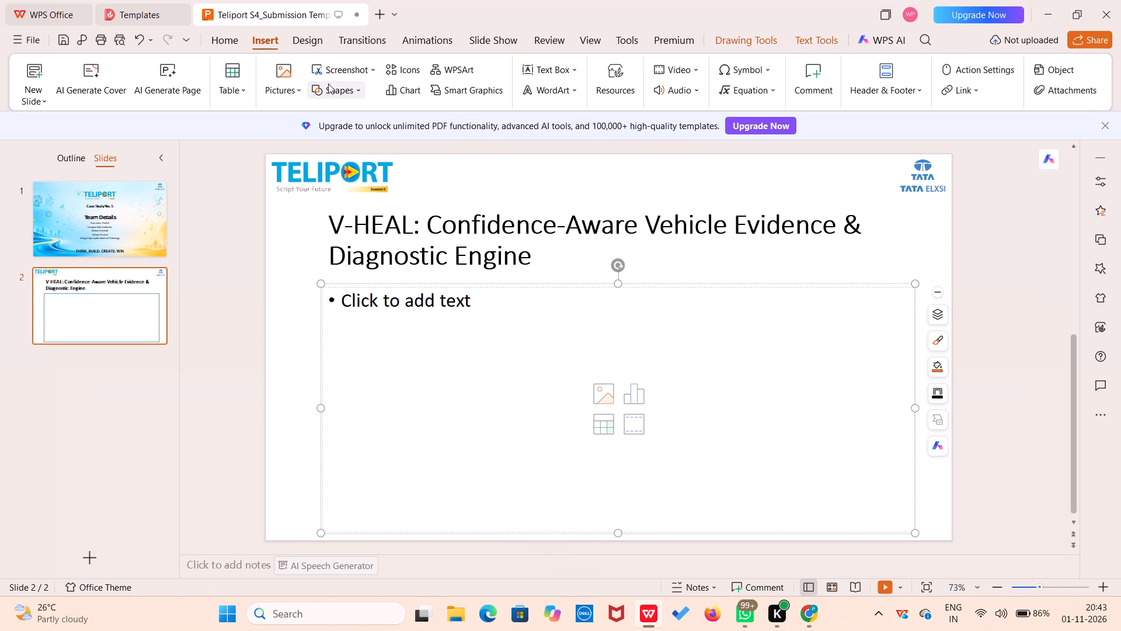
click(333, 85)
click(389, 52)
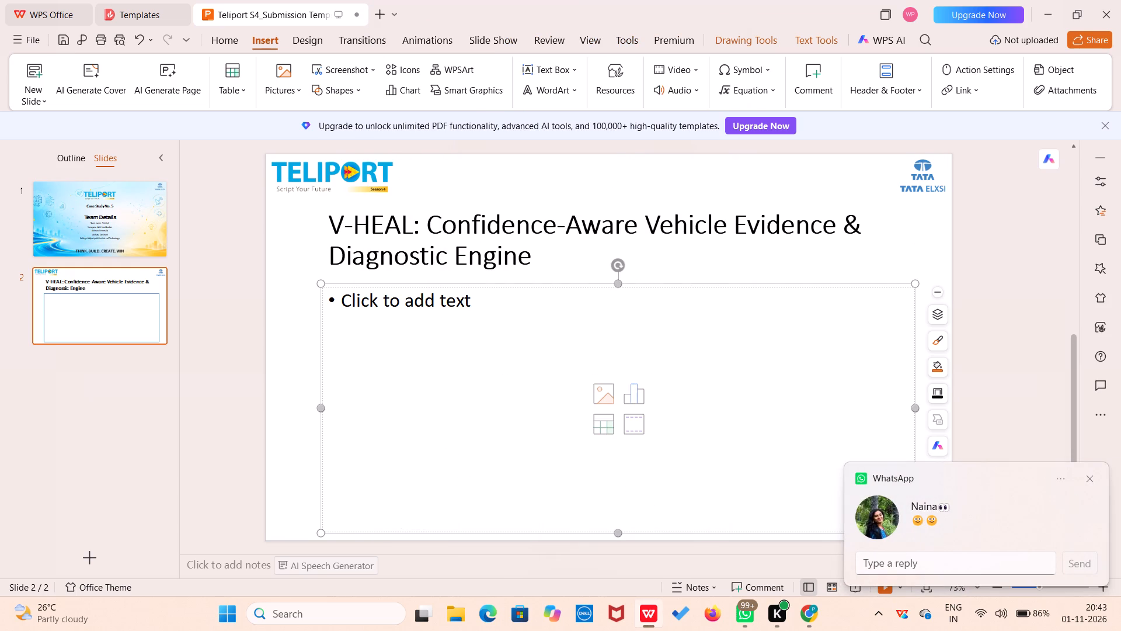
drag(322, 323, 873, 323)
scroll(596, 322, right, 1)
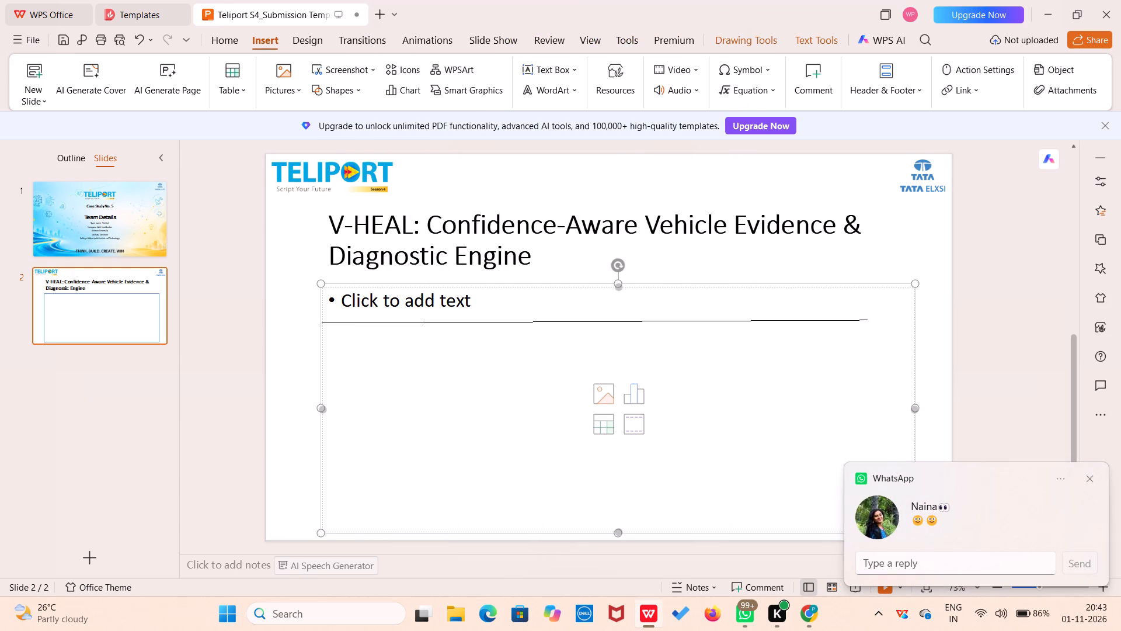
drag(873, 323, 914, 319)
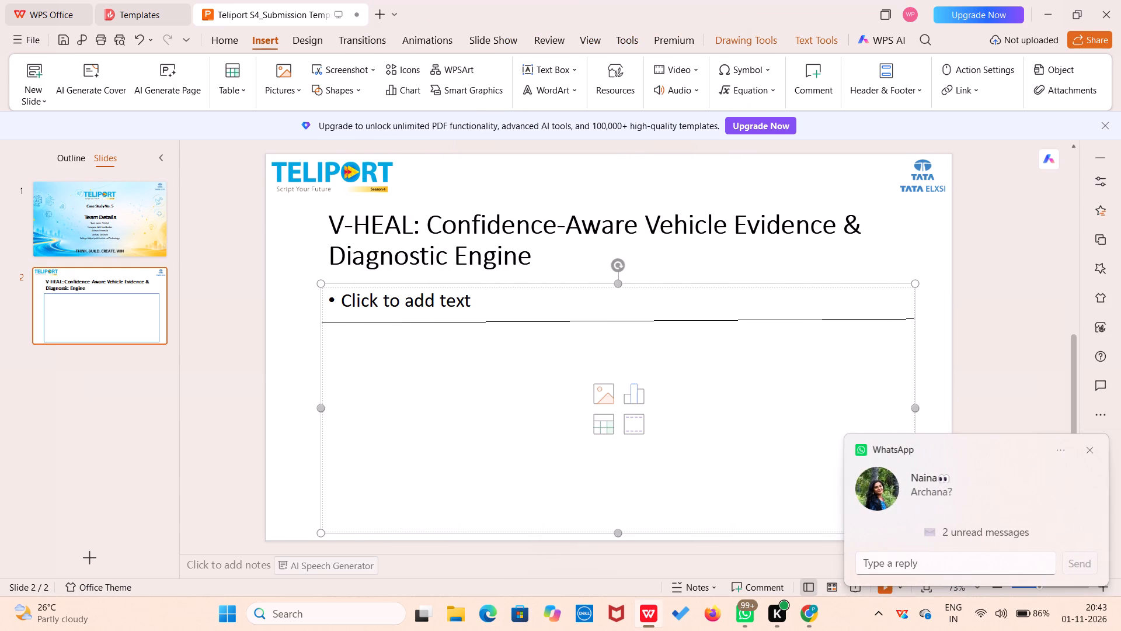
drag(914, 319, 914, 324)
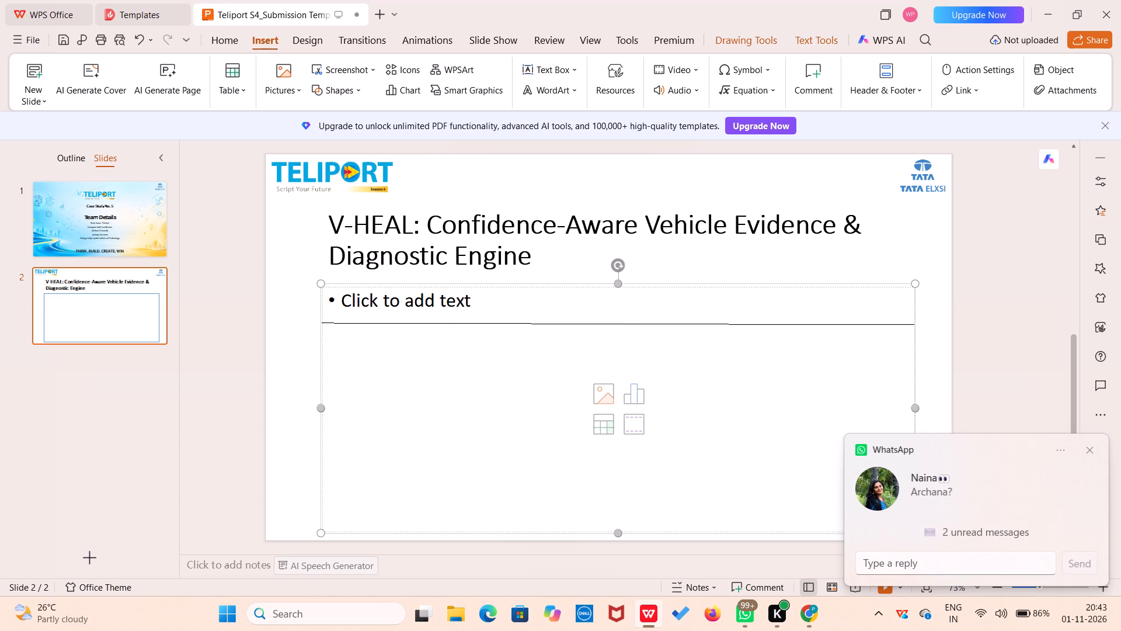
drag(914, 324, 914, 321)
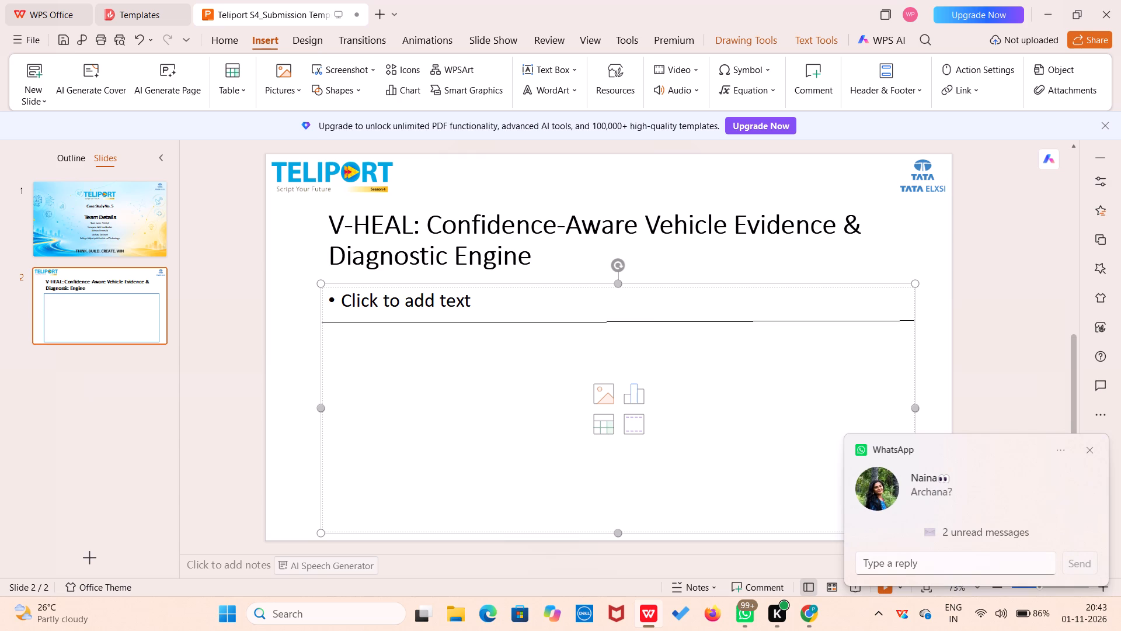
drag(914, 321, 914, 323)
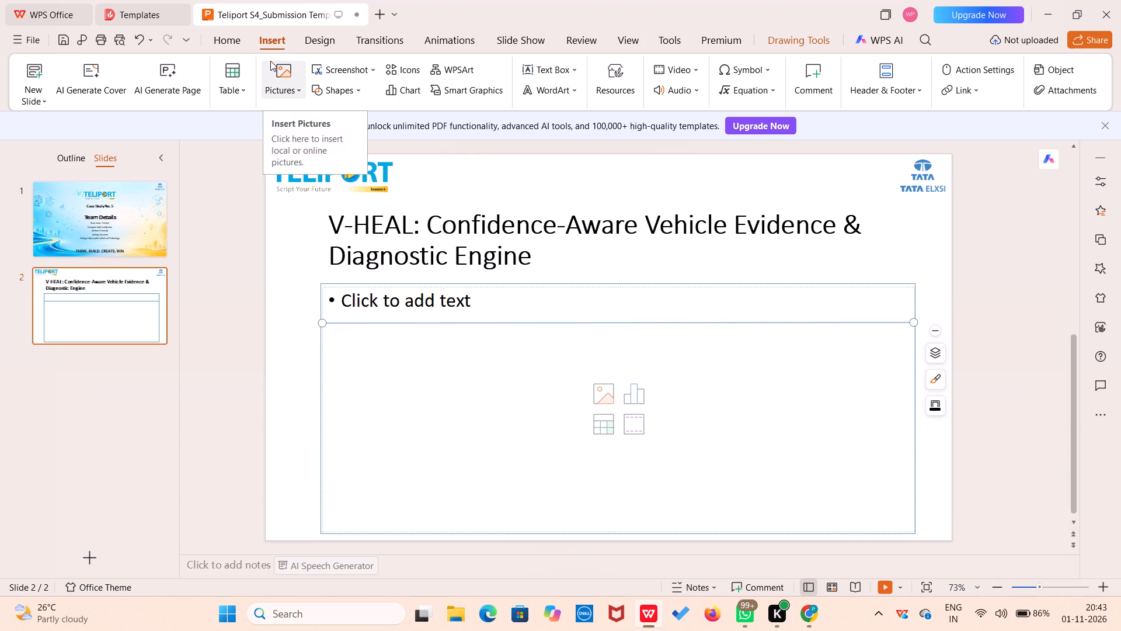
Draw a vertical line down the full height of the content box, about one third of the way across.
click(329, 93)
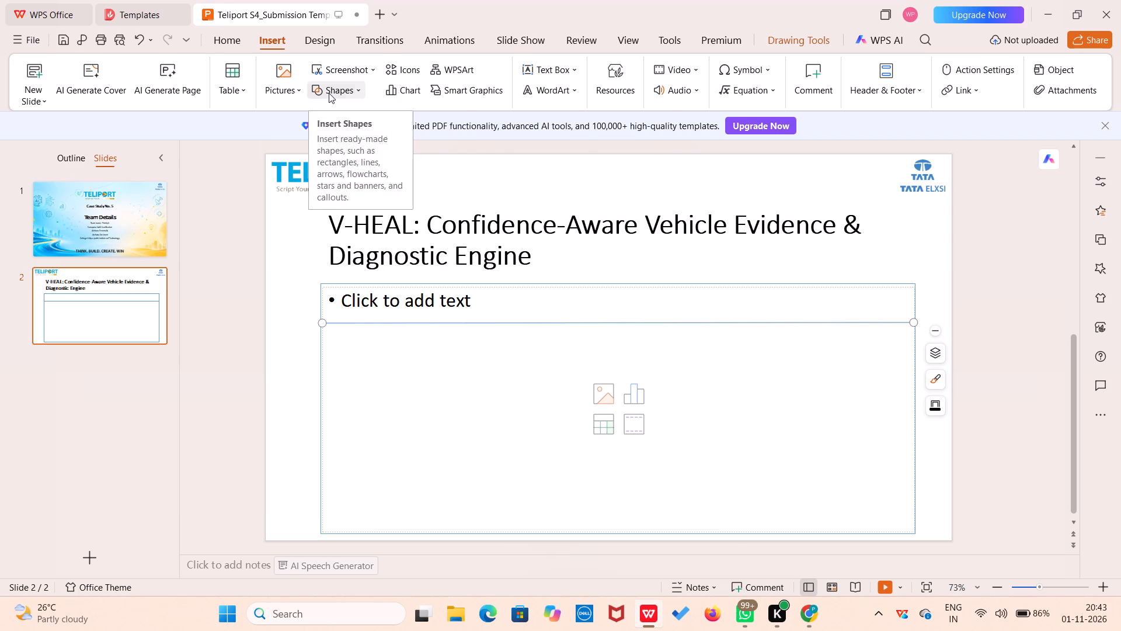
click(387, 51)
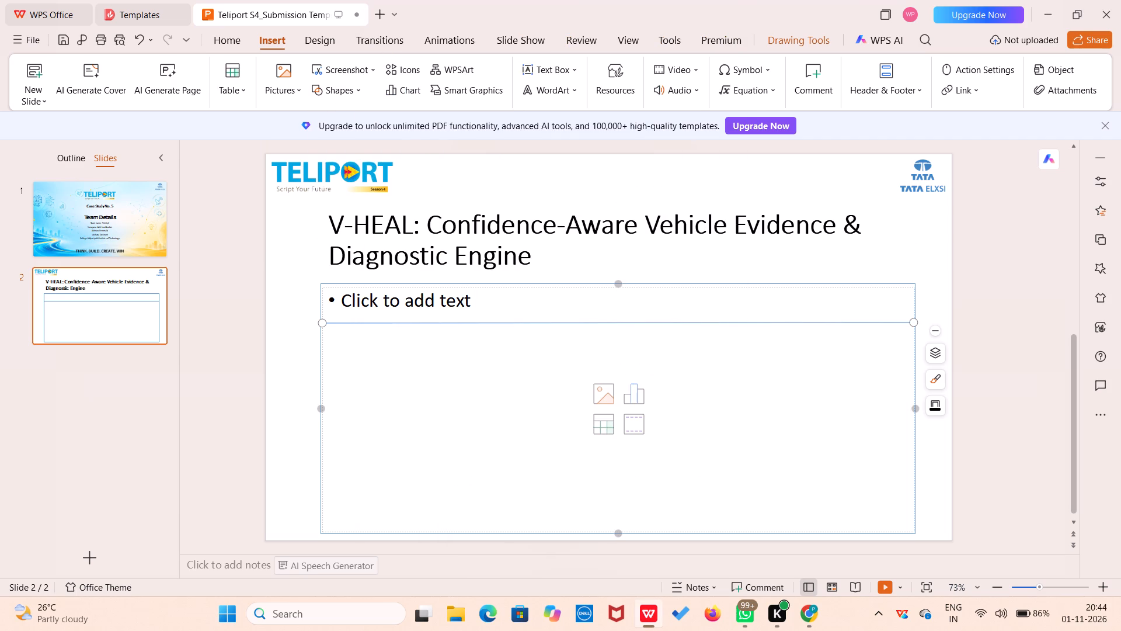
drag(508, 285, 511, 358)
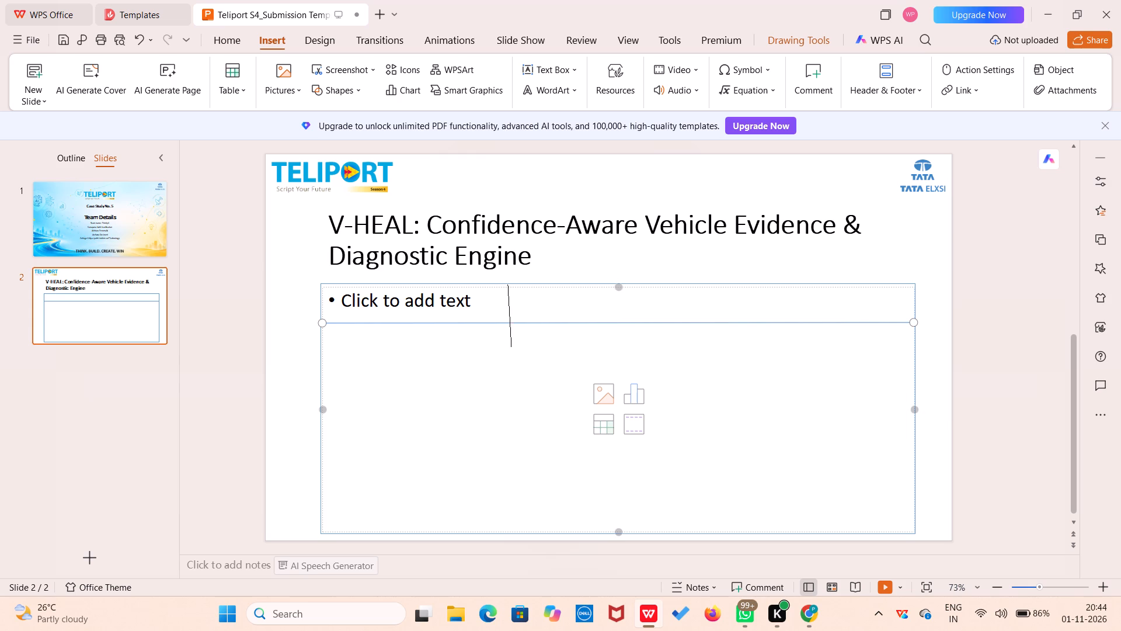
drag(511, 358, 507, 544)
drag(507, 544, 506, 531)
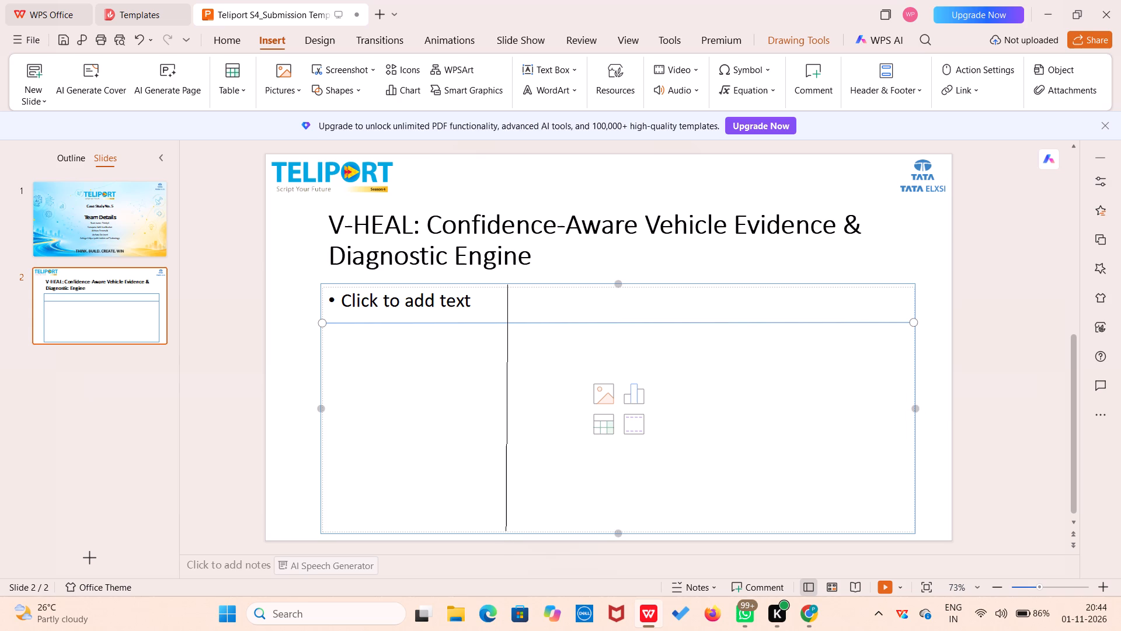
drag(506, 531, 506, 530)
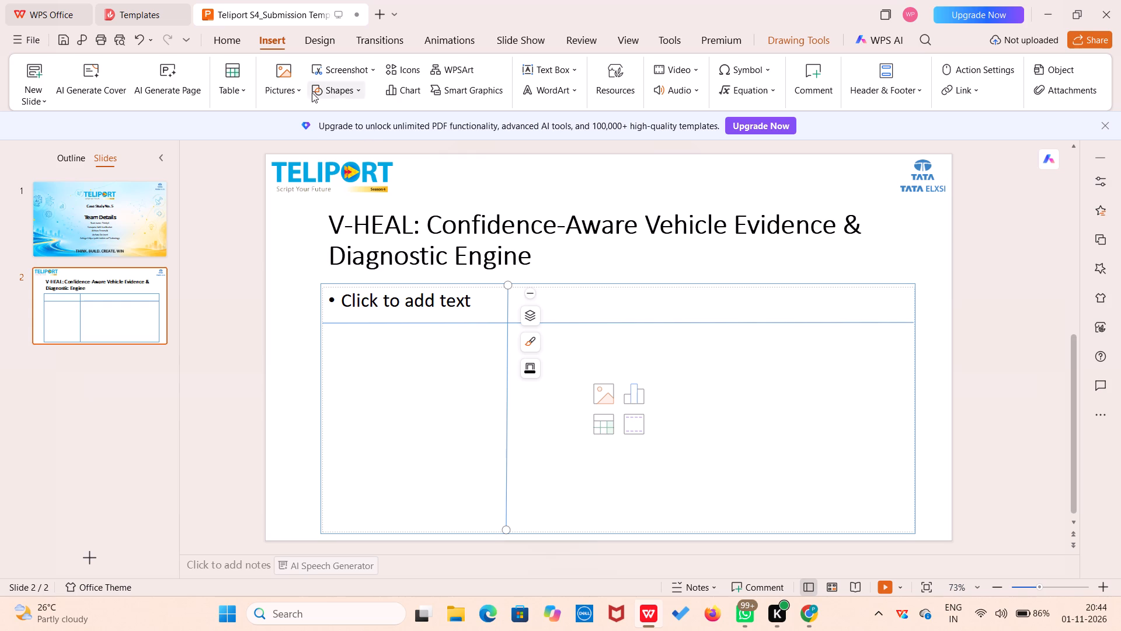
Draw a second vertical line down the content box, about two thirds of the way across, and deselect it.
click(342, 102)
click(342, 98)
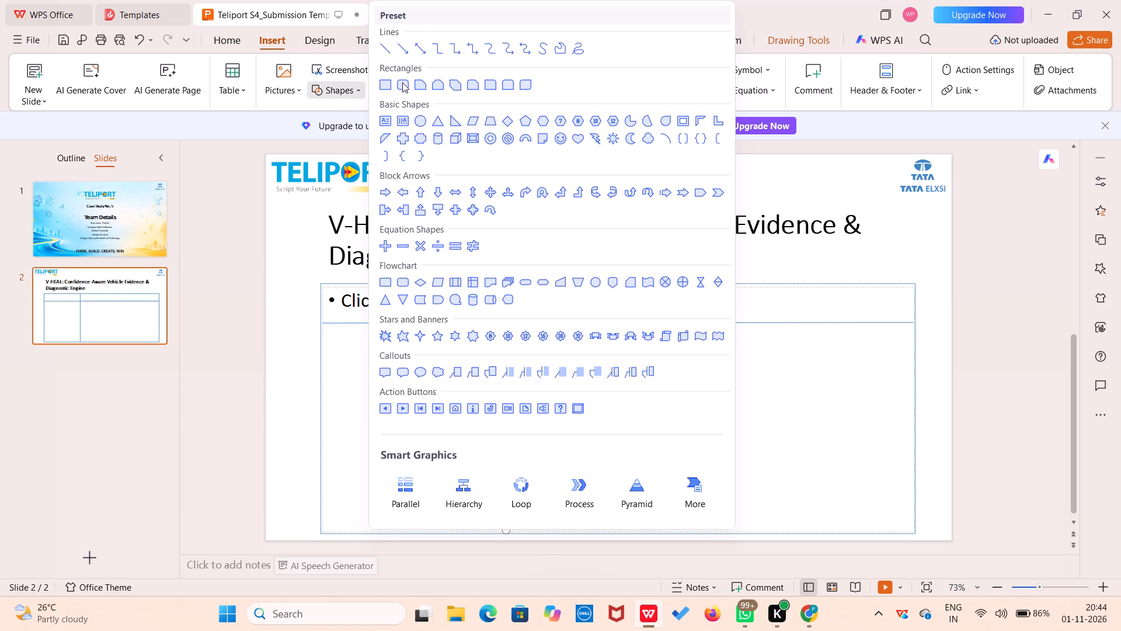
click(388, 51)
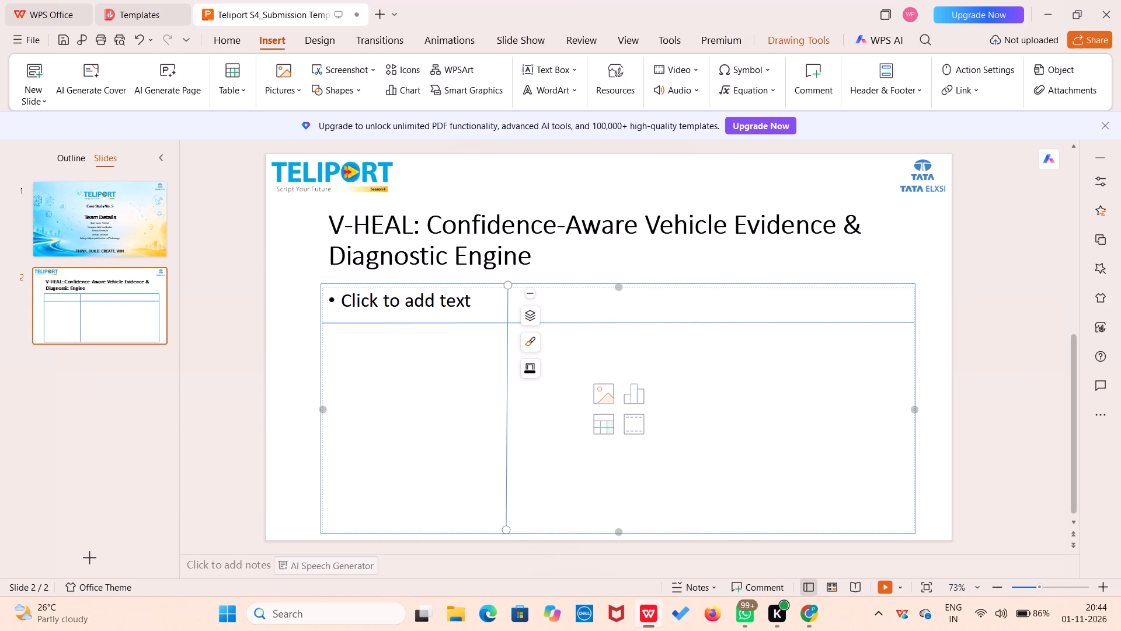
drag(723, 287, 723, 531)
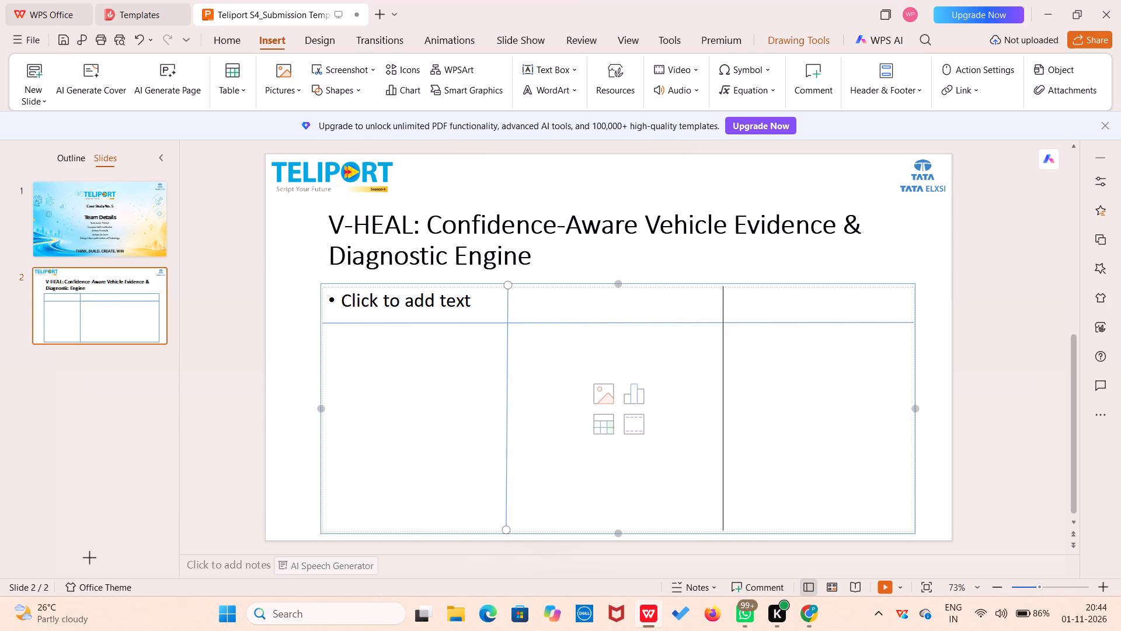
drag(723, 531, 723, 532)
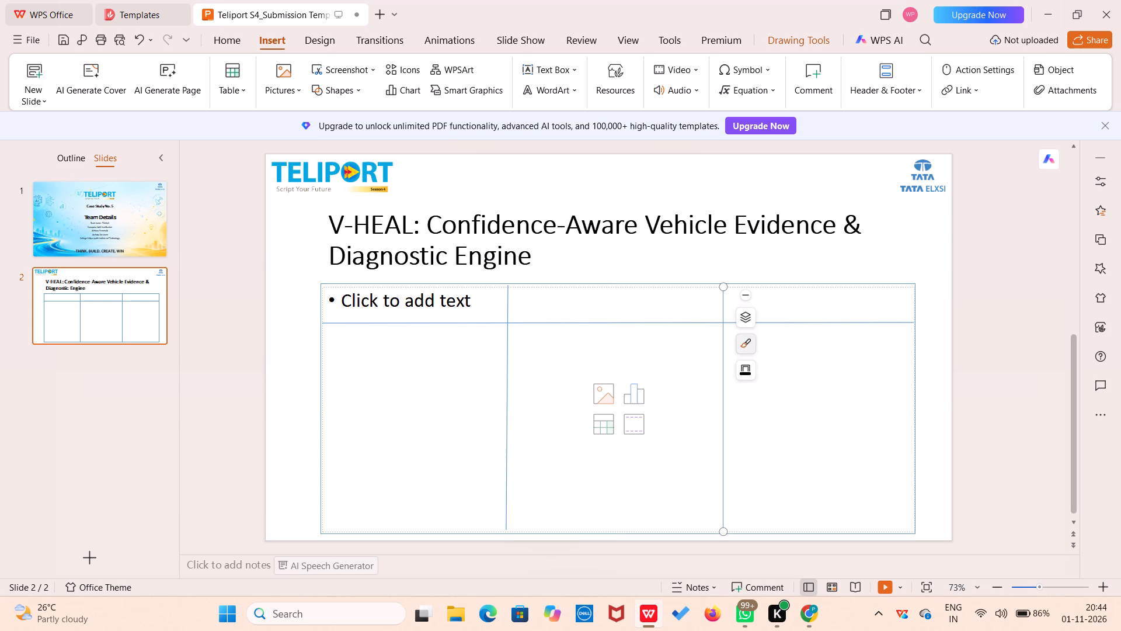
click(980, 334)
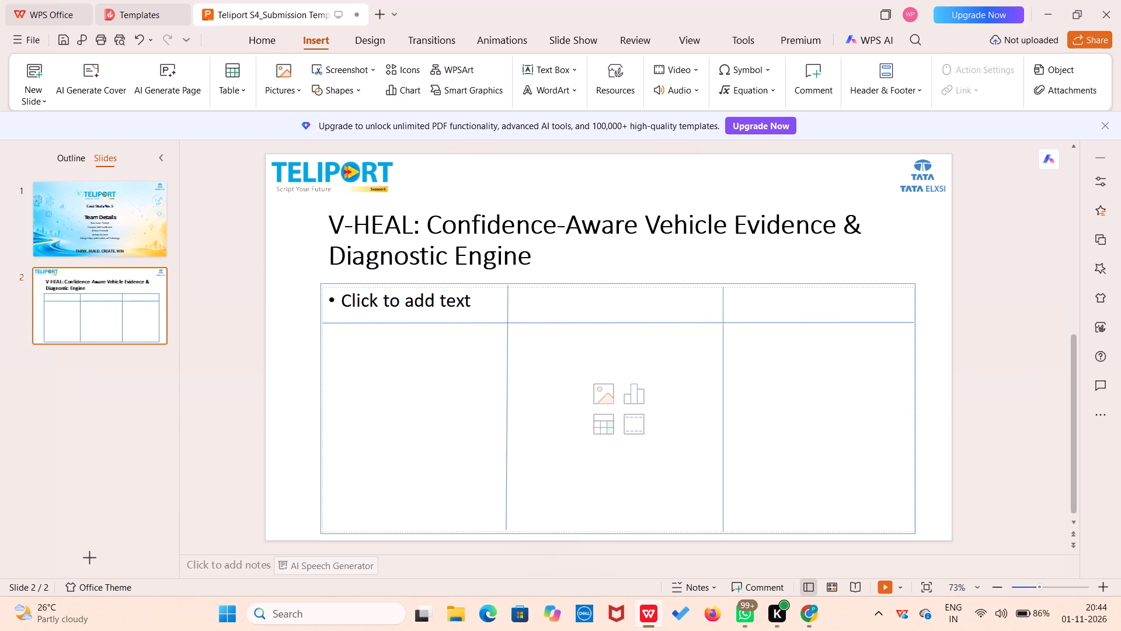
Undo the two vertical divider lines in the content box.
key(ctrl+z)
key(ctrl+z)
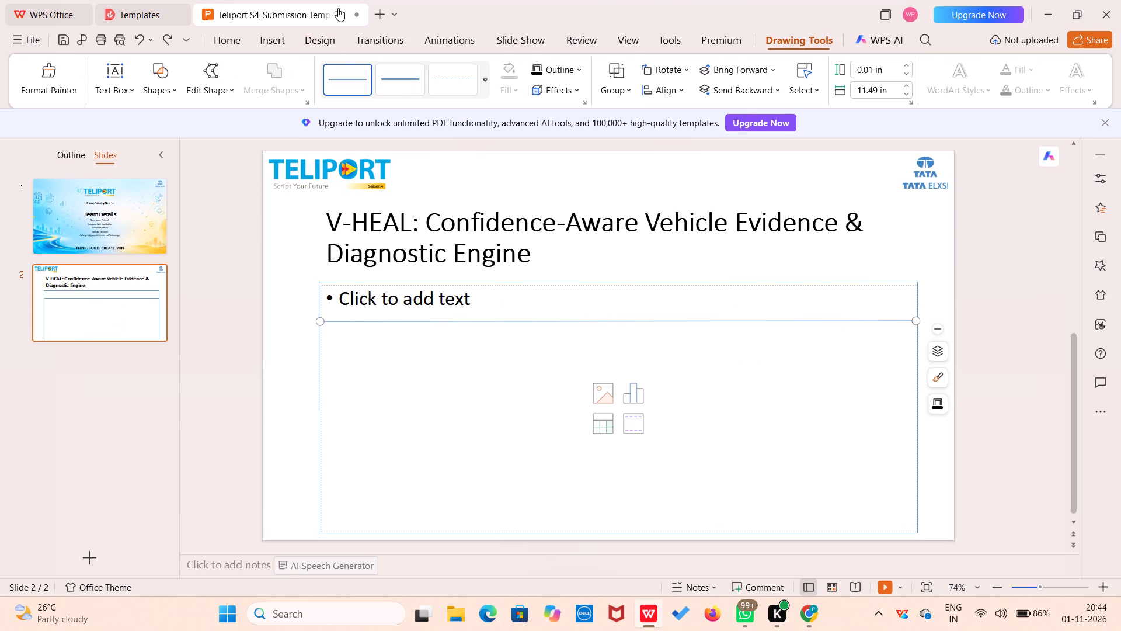
Draw a vertical line from the top edge to the bottom edge of the content box, about one third of the way across.
click(272, 38)
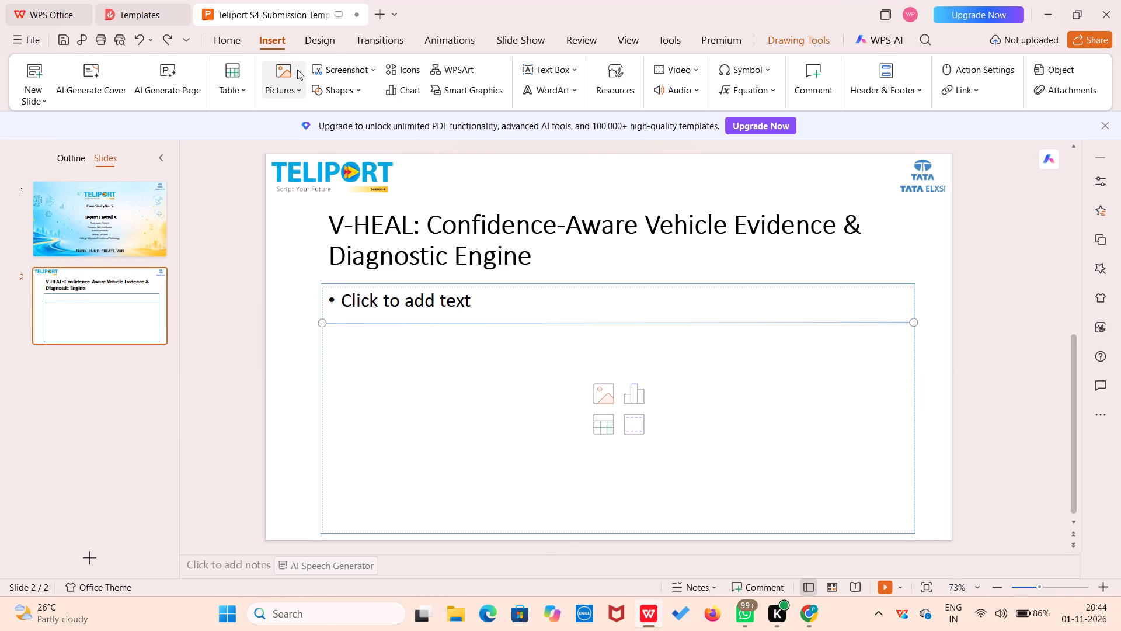
click(317, 88)
click(384, 48)
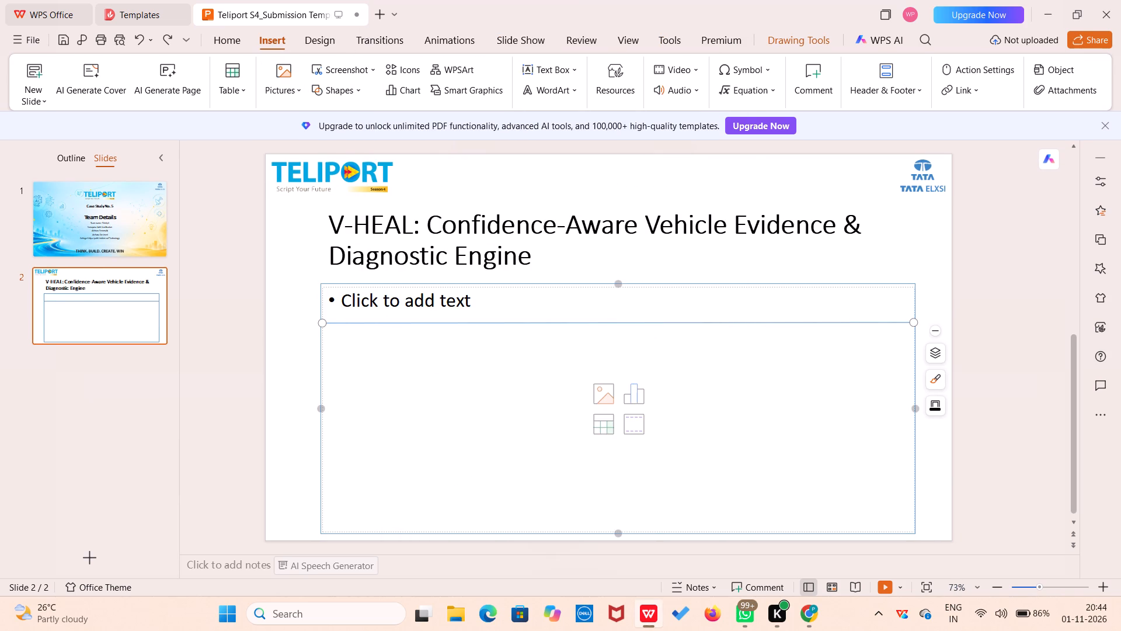
drag(511, 284, 513, 501)
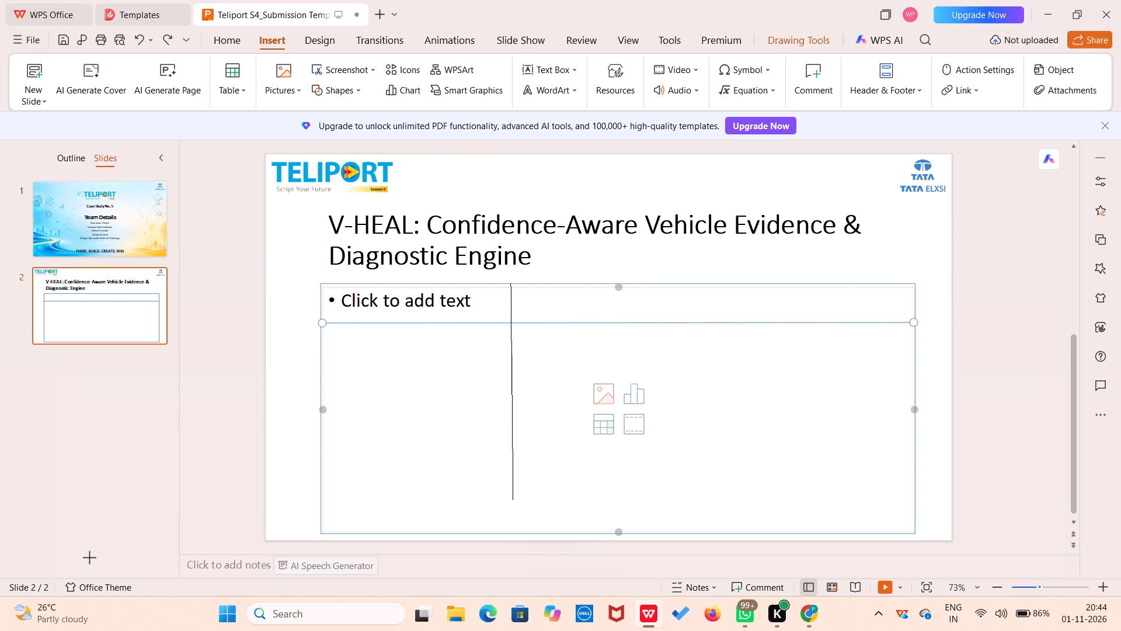
drag(513, 501, 510, 531)
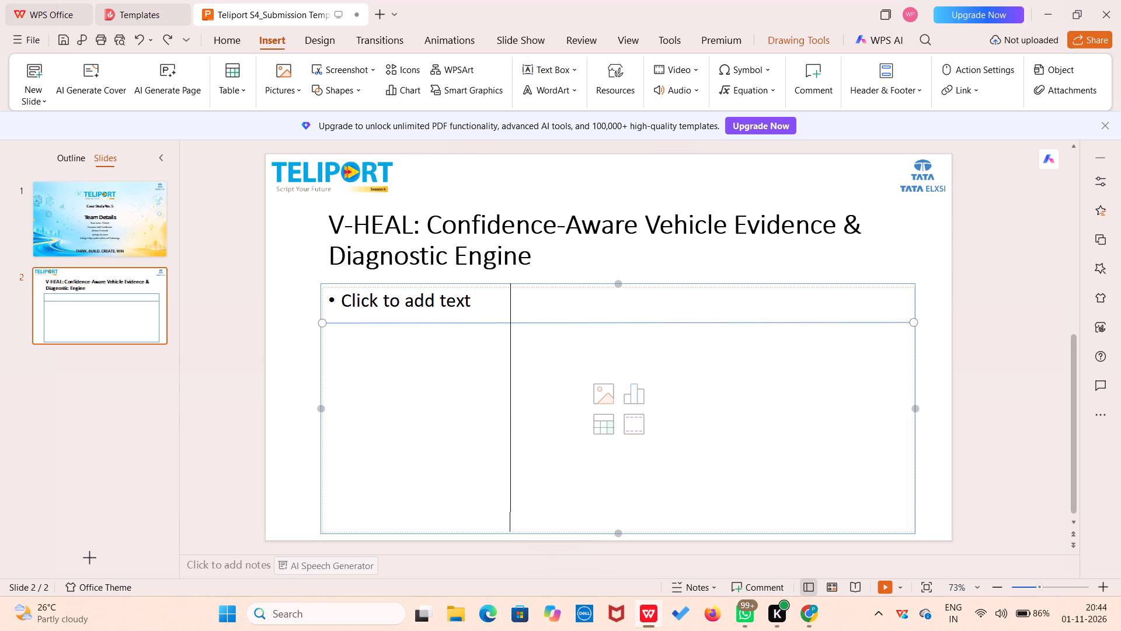
drag(510, 531, 513, 531)
drag(513, 531, 514, 532)
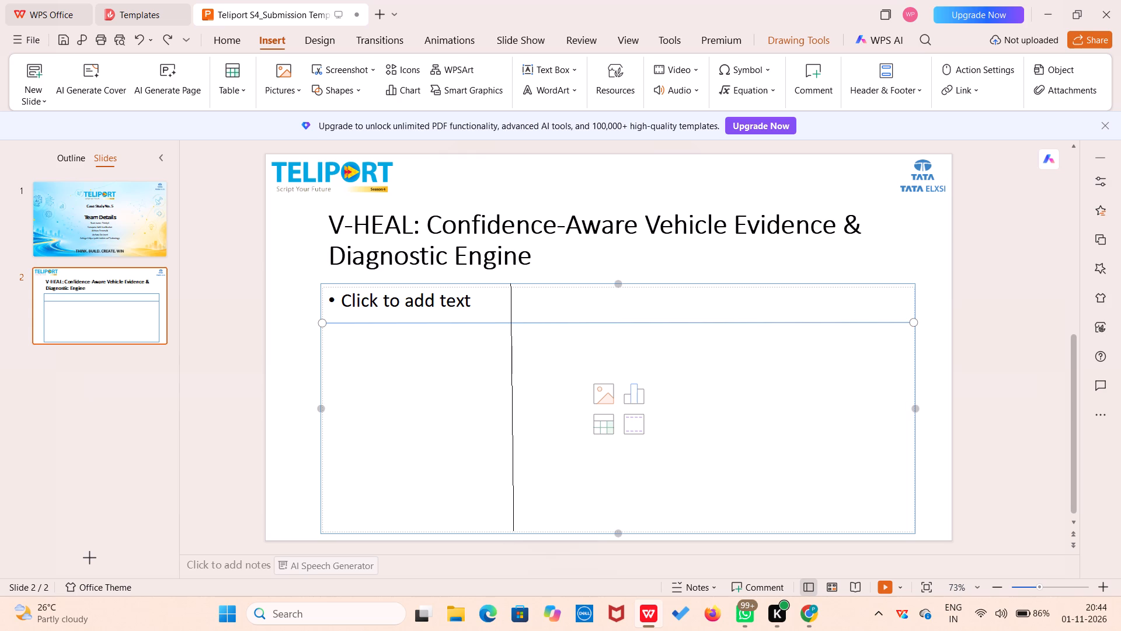
drag(514, 532, 514, 533)
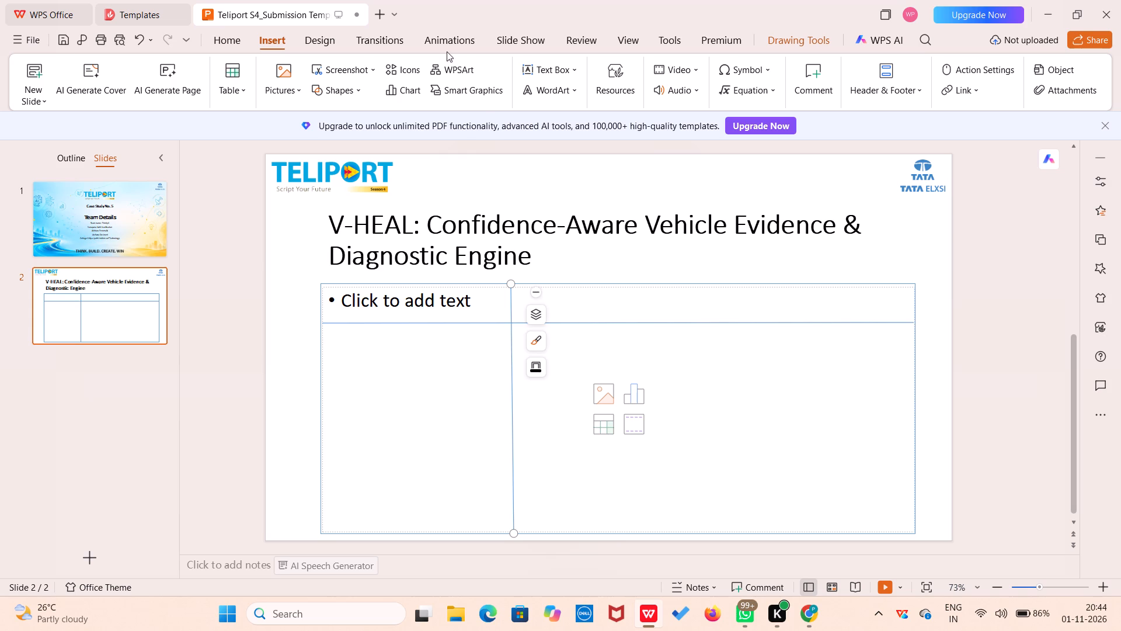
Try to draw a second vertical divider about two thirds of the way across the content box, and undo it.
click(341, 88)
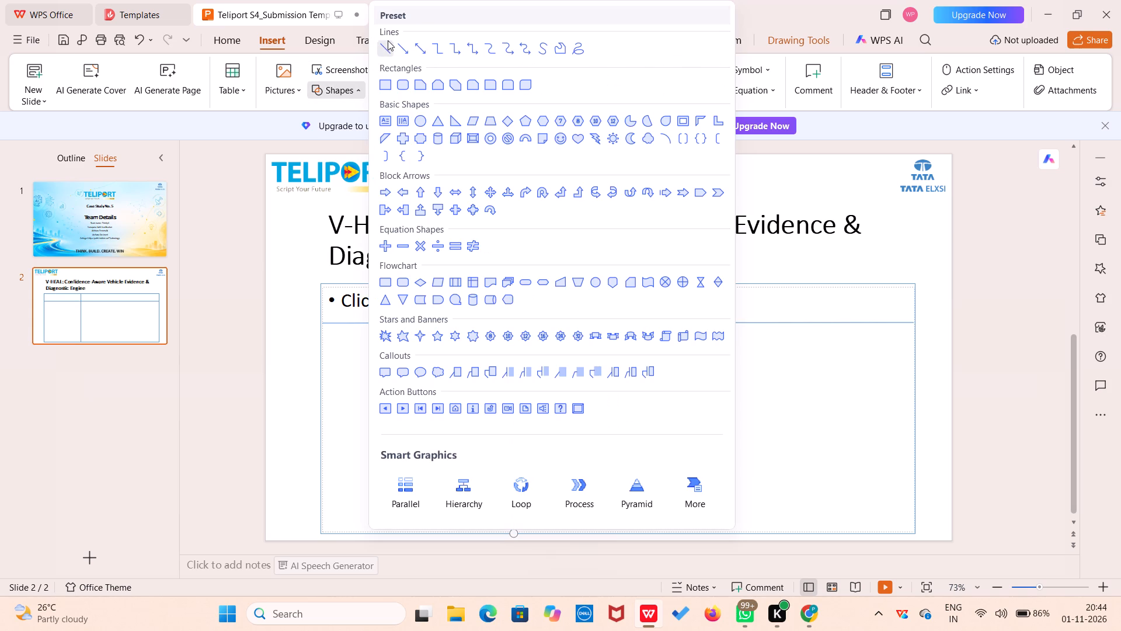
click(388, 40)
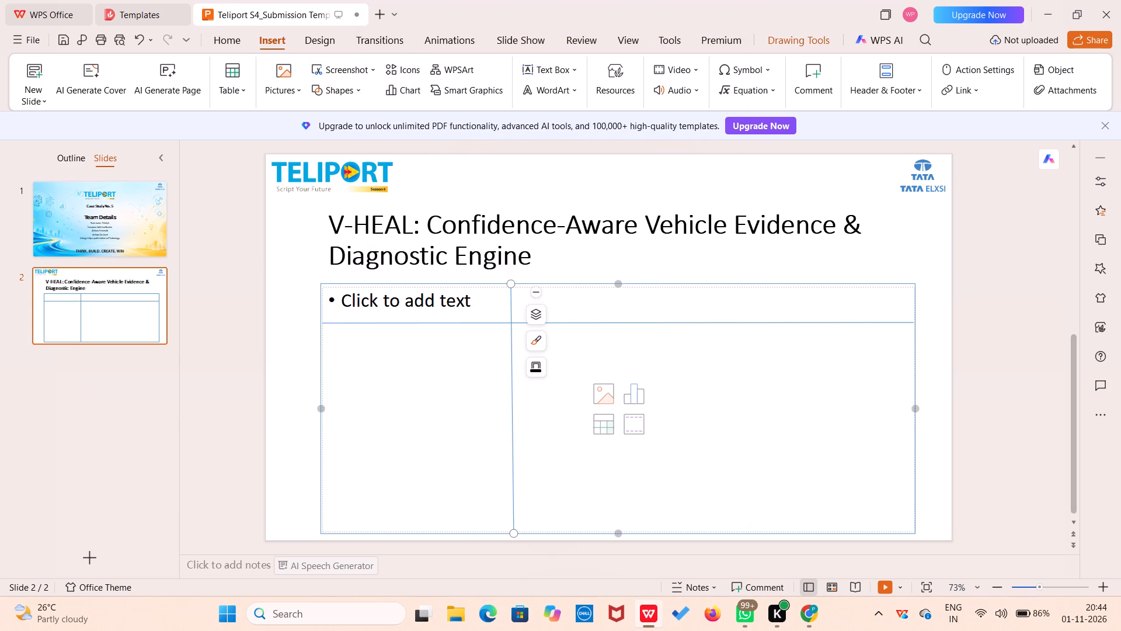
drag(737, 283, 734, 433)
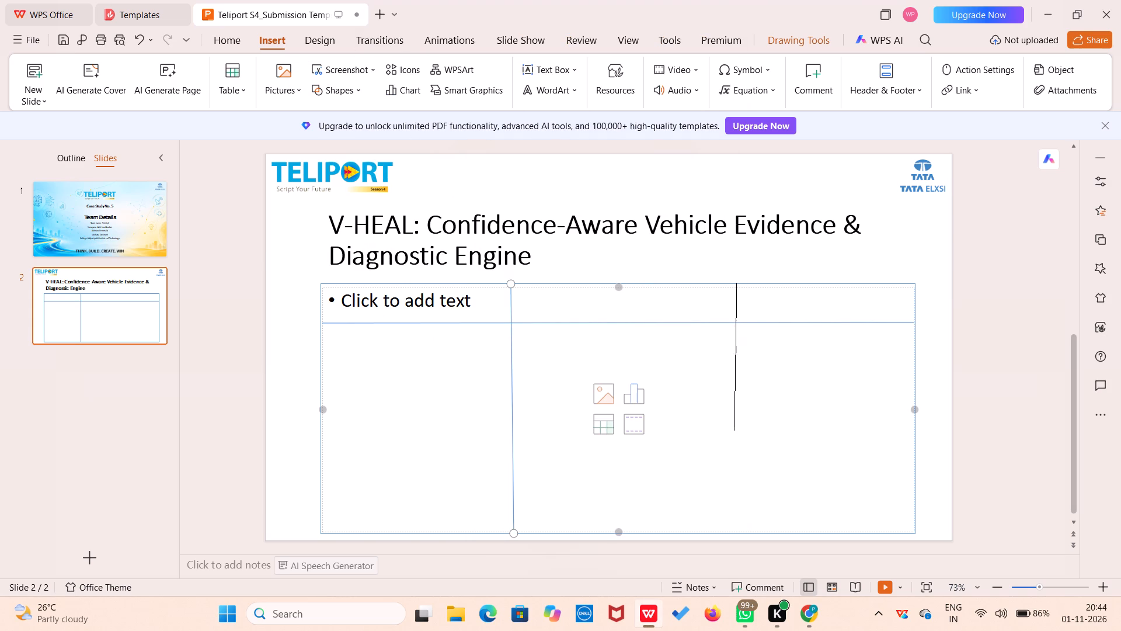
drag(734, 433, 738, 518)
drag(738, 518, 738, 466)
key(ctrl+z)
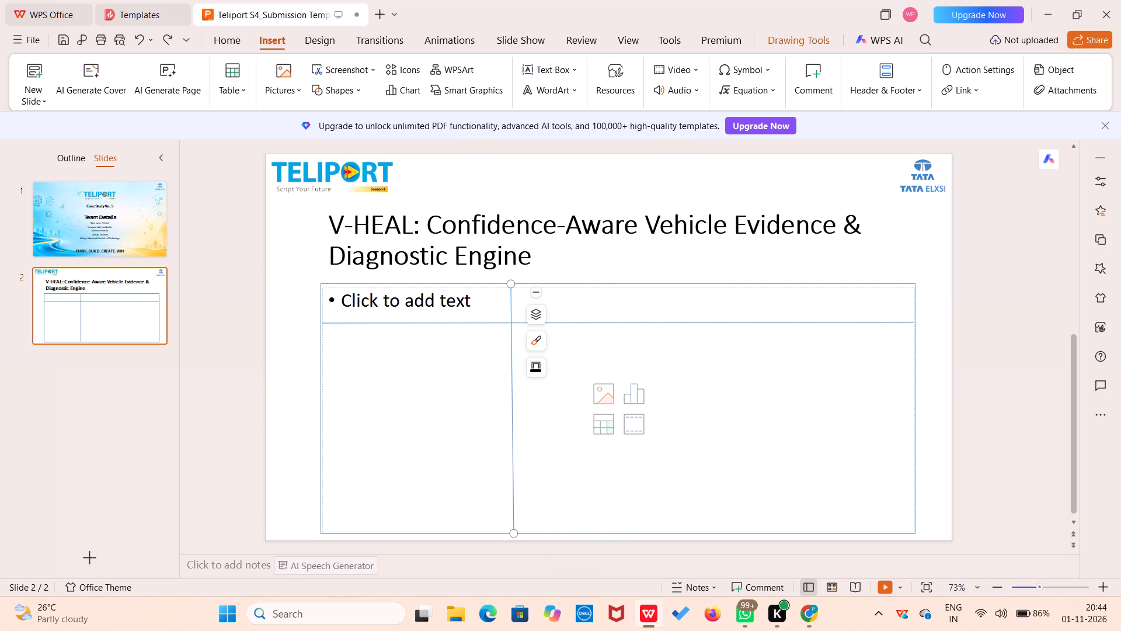
Draw a vertical line from the top to the bottom edge of the content box, about two thirds of the way across.
click(337, 89)
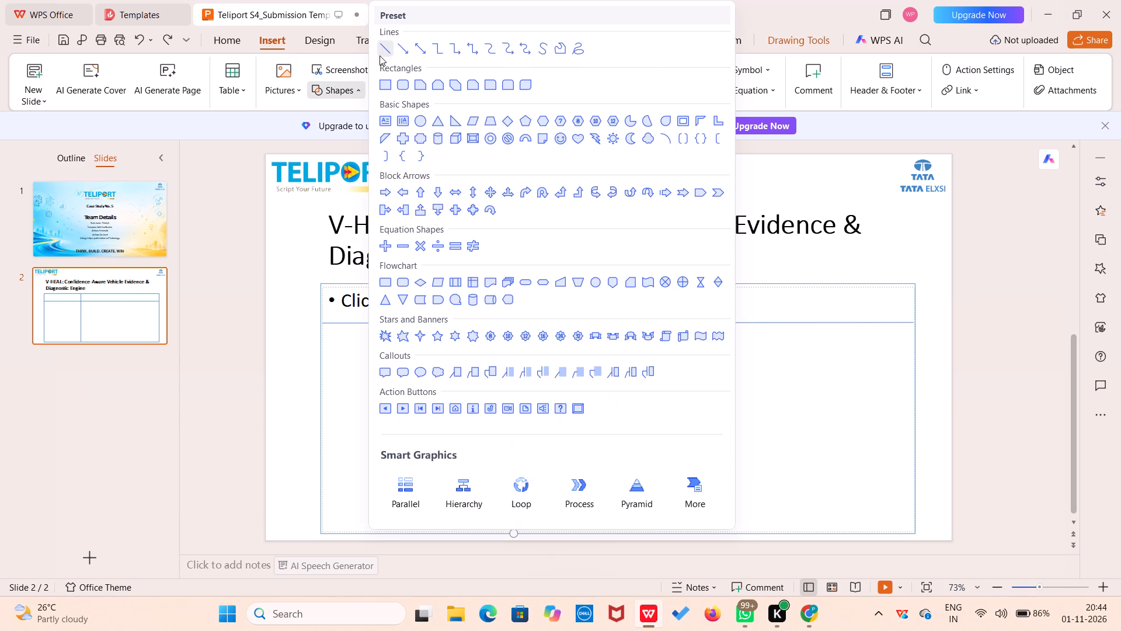
click(383, 53)
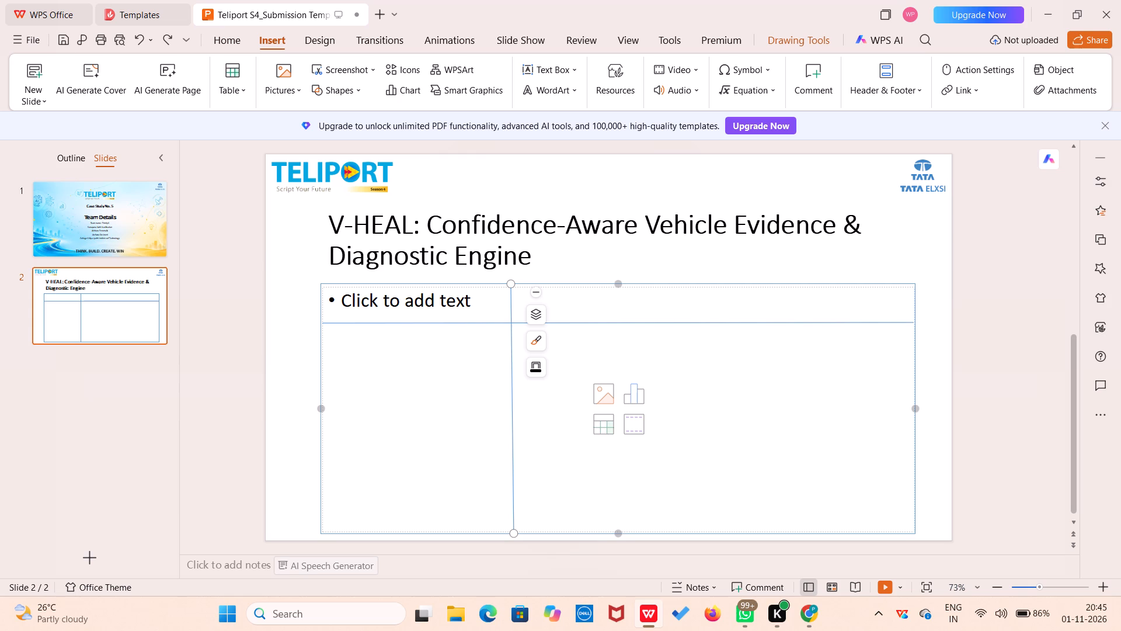
drag(716, 283, 712, 487)
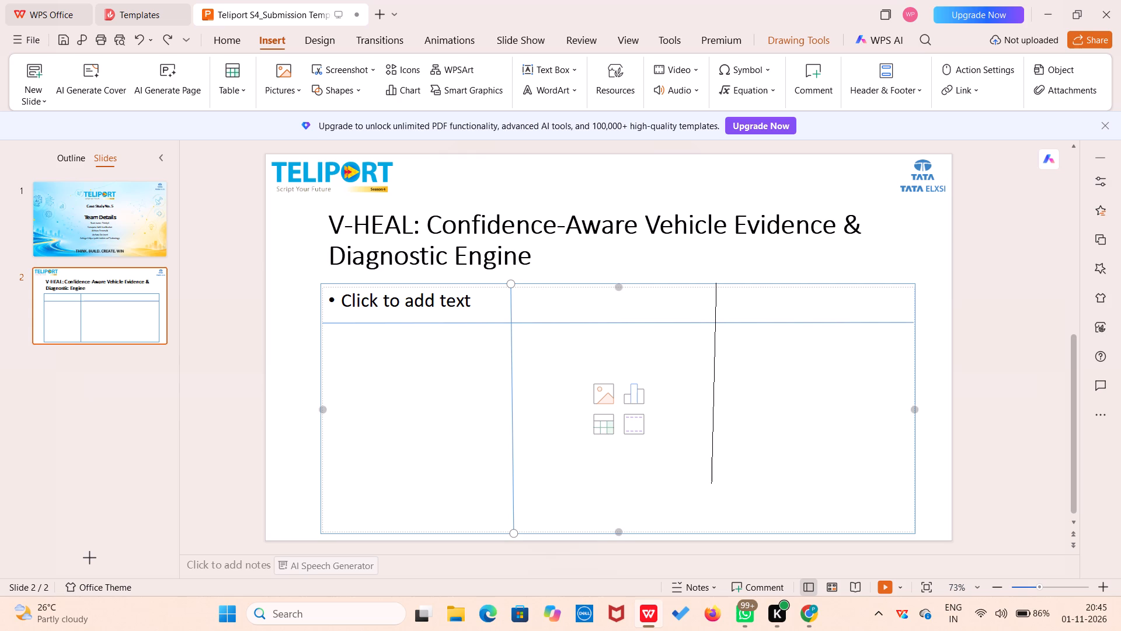
drag(712, 487, 720, 533)
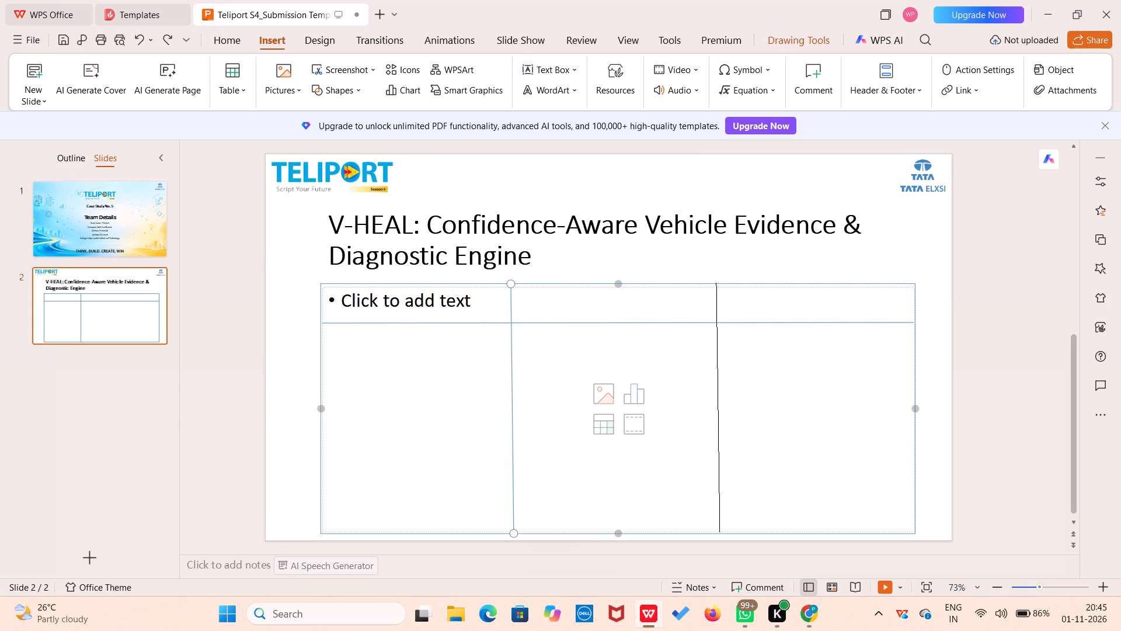
drag(720, 533, 720, 534)
drag(720, 534, 719, 534)
click(1002, 490)
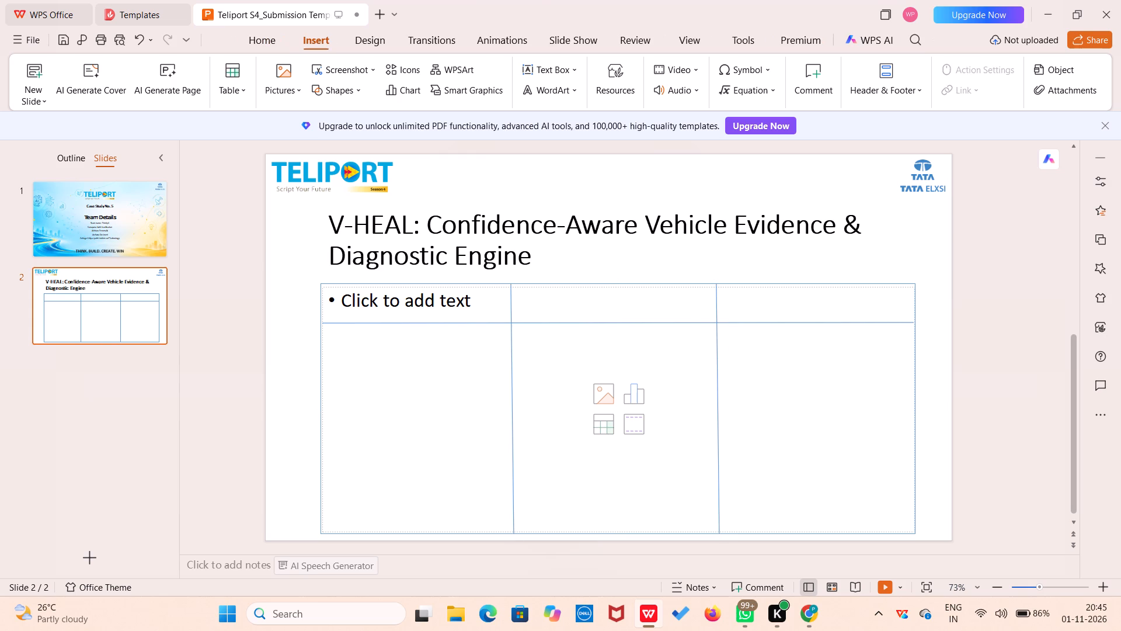
click(441, 307)
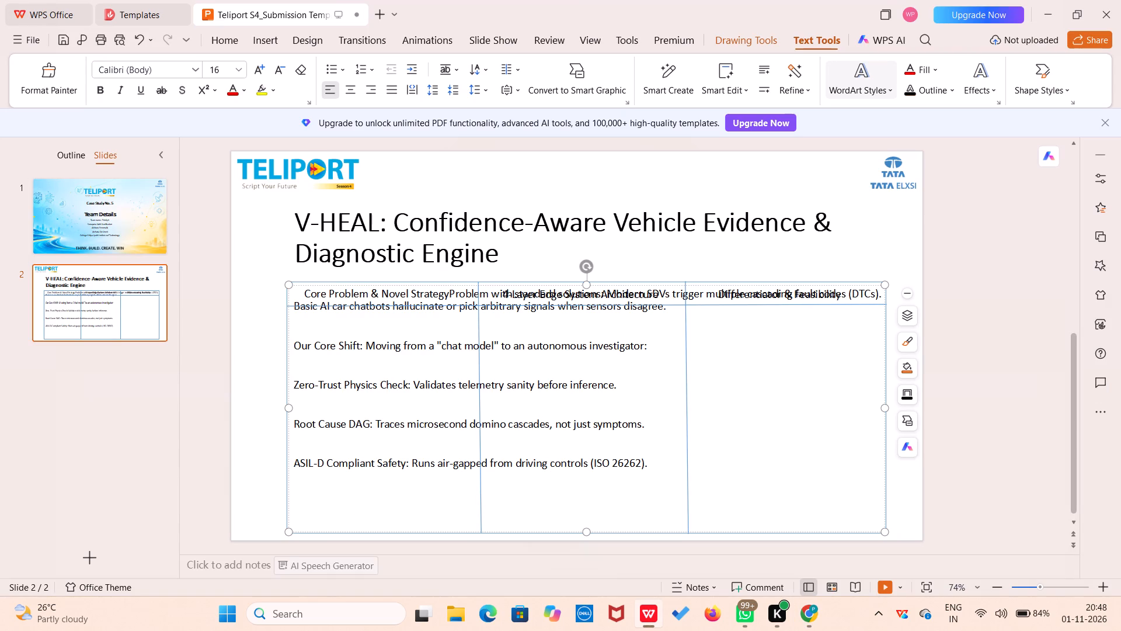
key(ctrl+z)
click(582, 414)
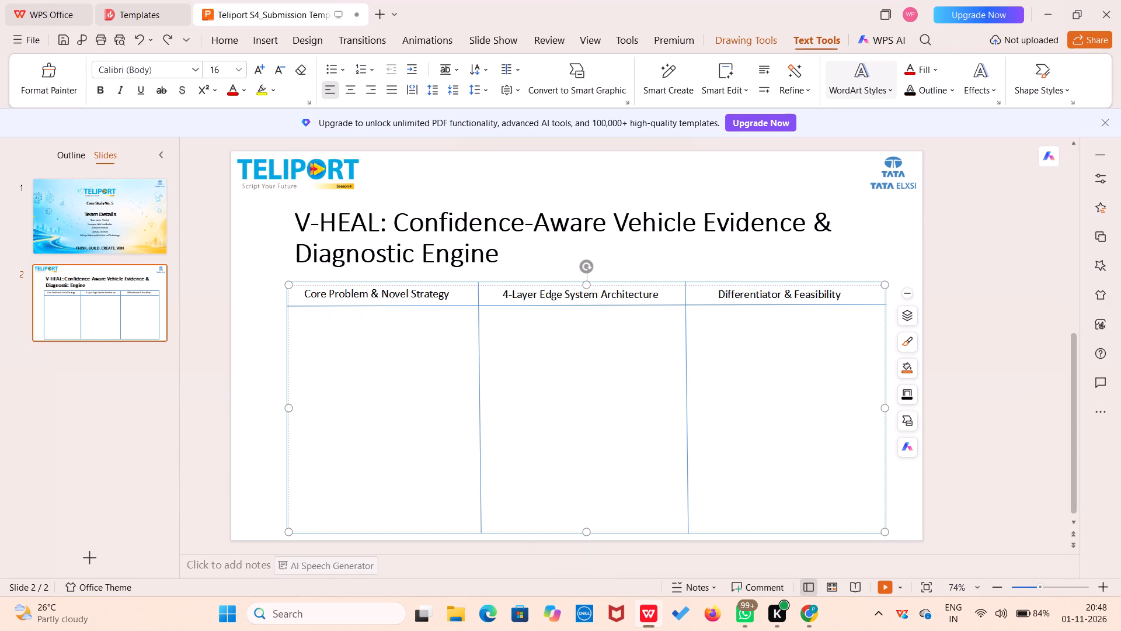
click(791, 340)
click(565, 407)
Draw a text box filling the first column below the "Core Problem & Novel Strategy" header and paste the copied Column 1 text into it.
click(264, 41)
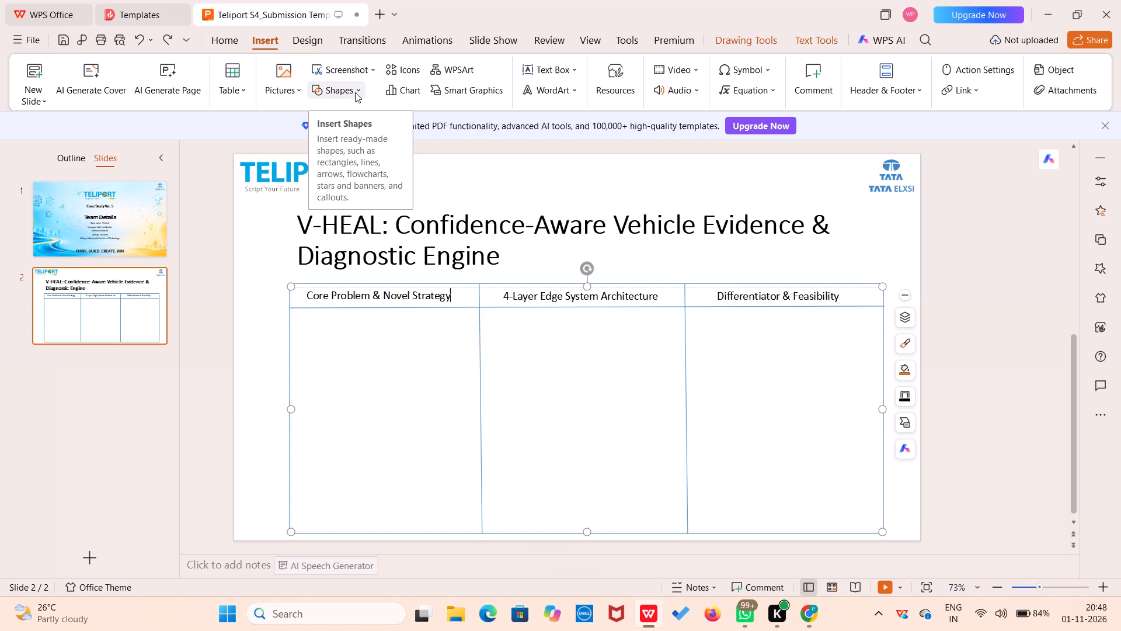
click(539, 67)
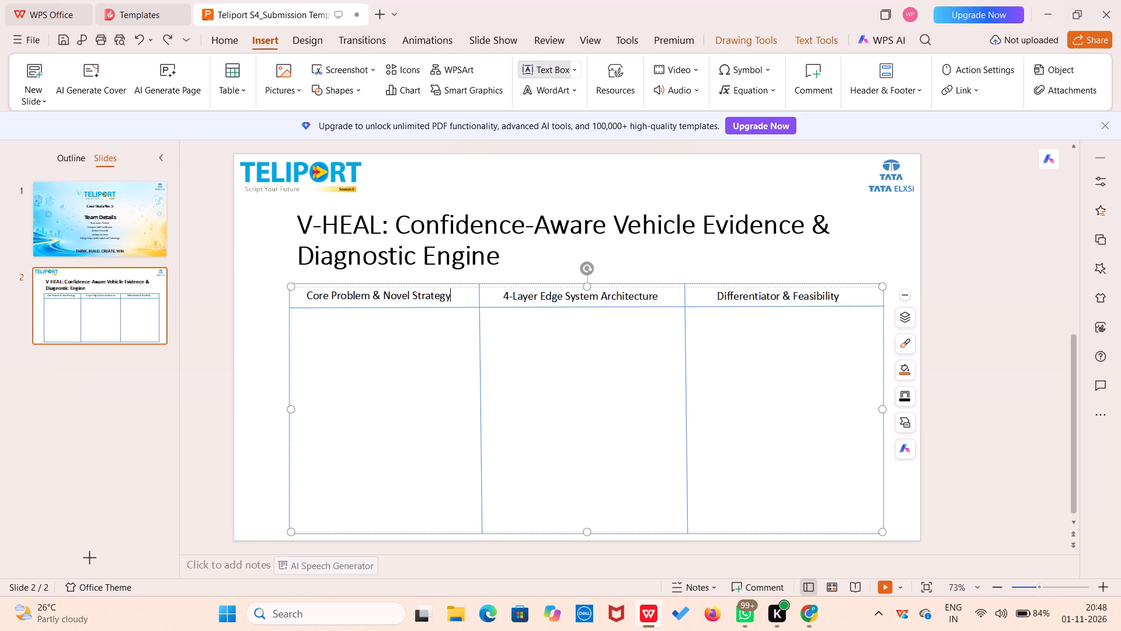
drag(292, 313, 472, 529)
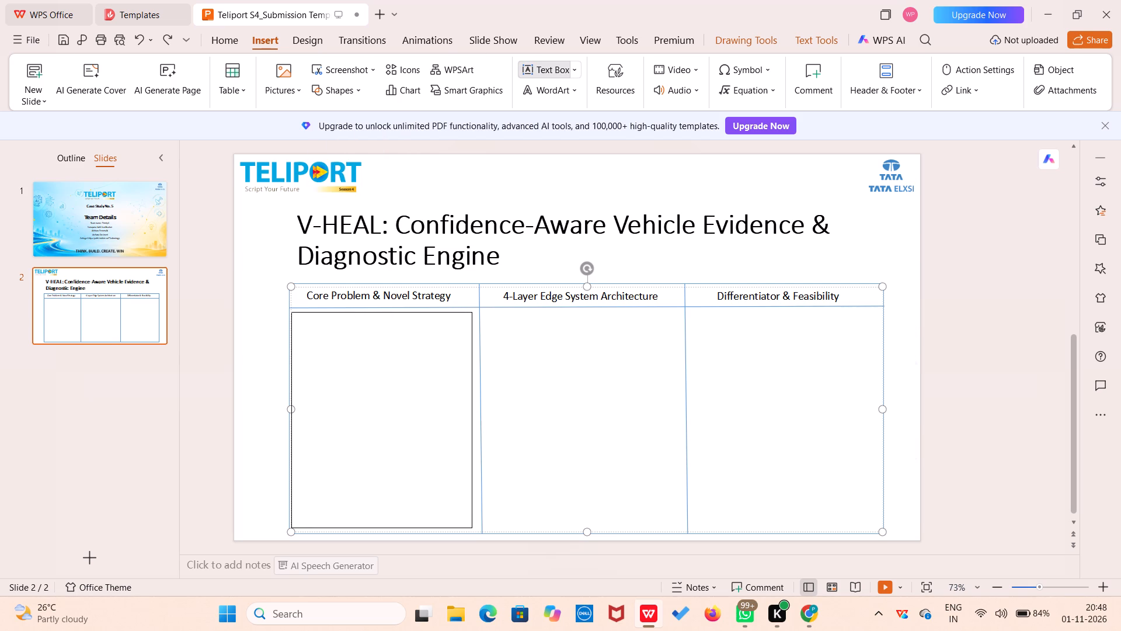
drag(472, 529, 476, 528)
key(ctrl+v)
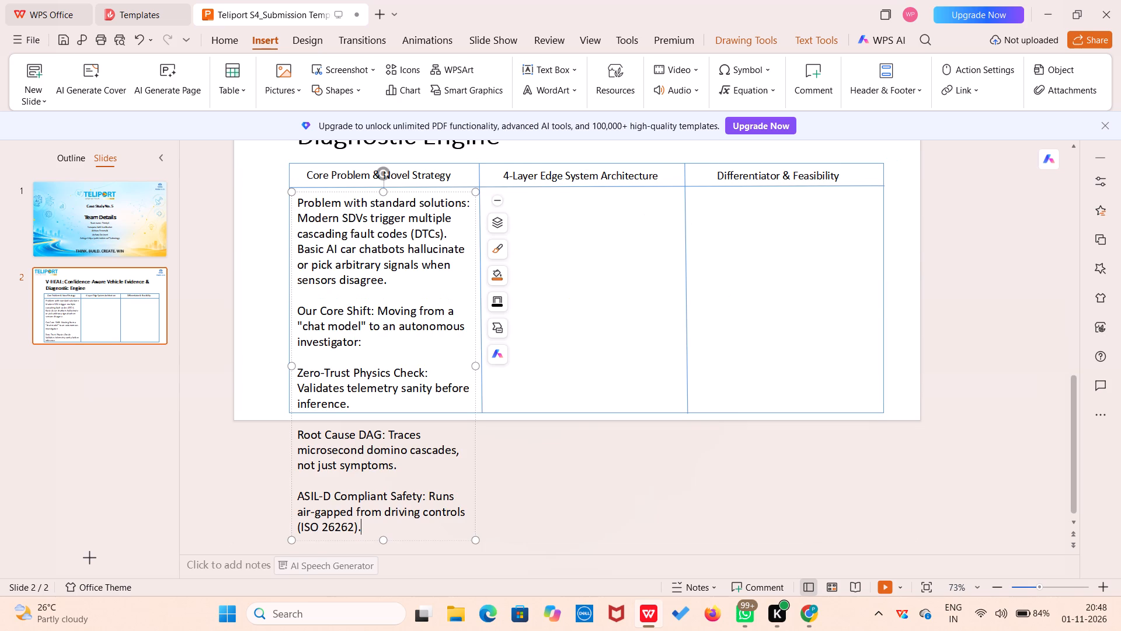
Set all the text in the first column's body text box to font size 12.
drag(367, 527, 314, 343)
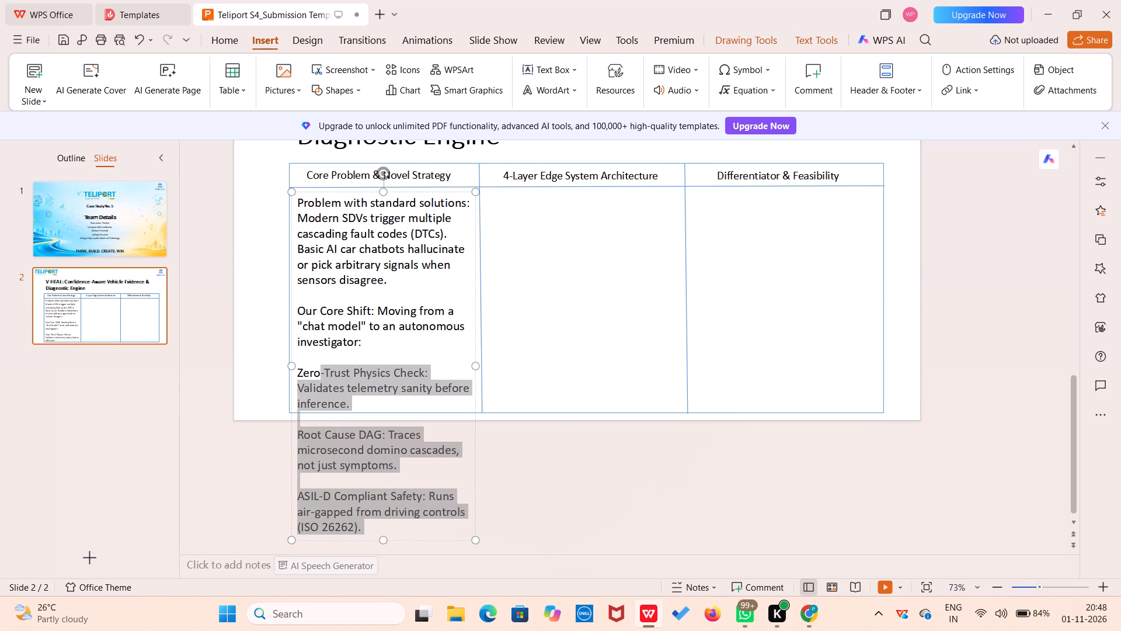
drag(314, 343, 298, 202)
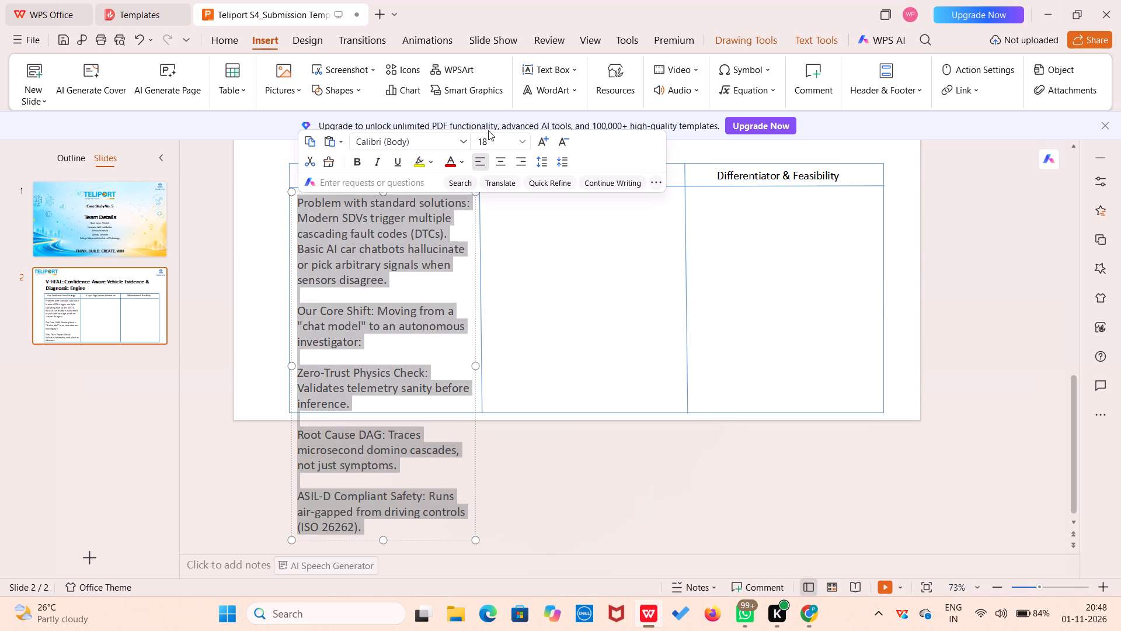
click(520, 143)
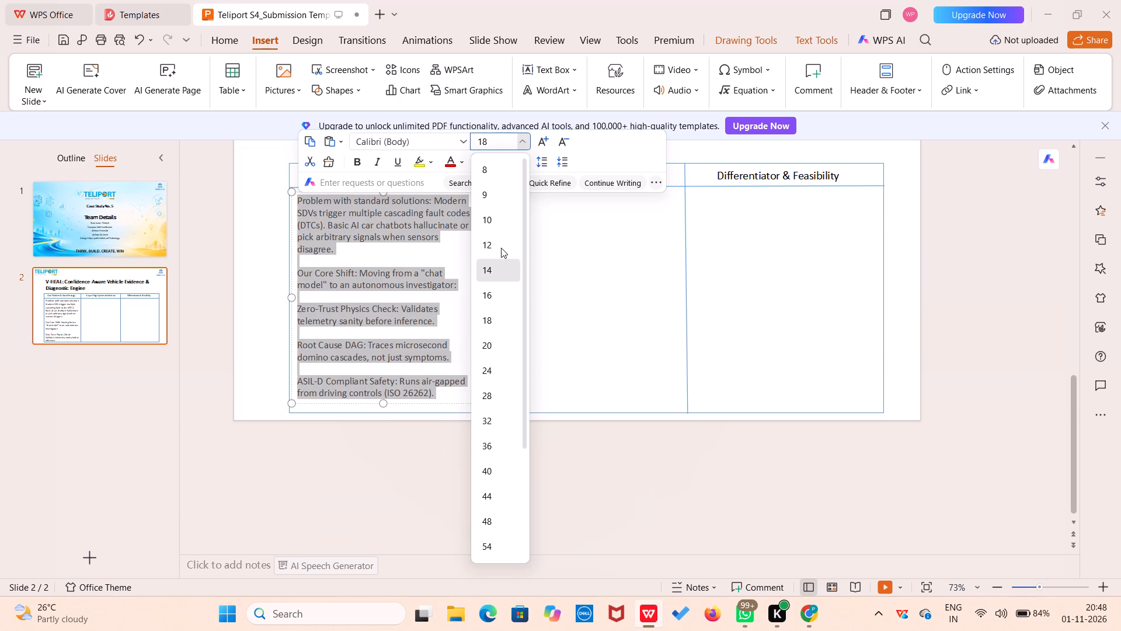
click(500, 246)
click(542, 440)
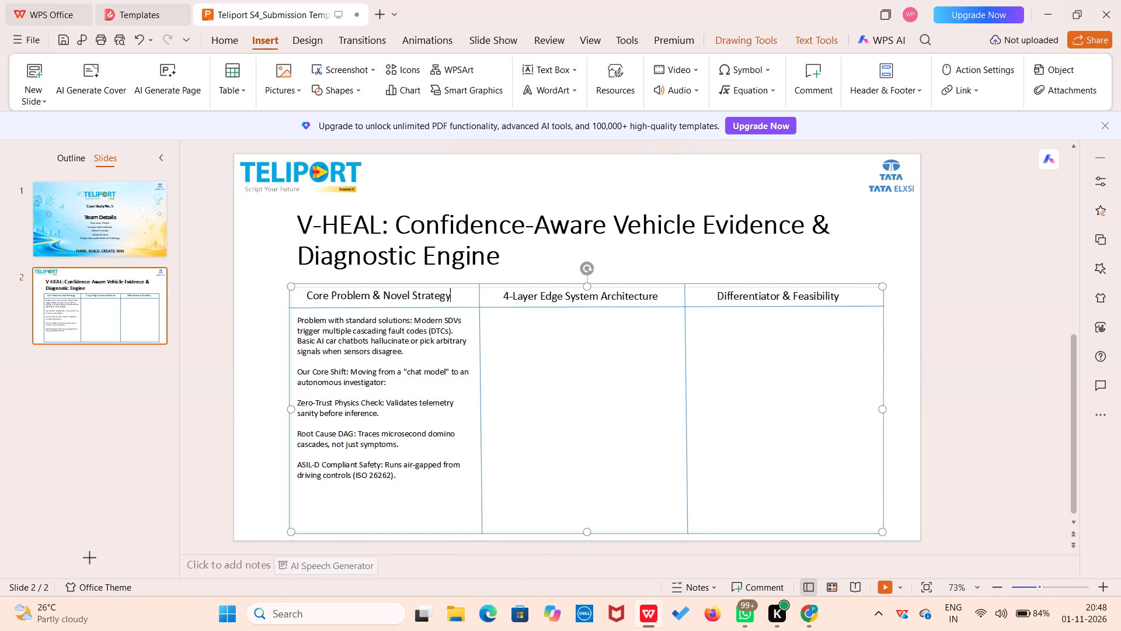
Set all the text in the first column's body text box to font size 14.
drag(399, 479, 337, 385)
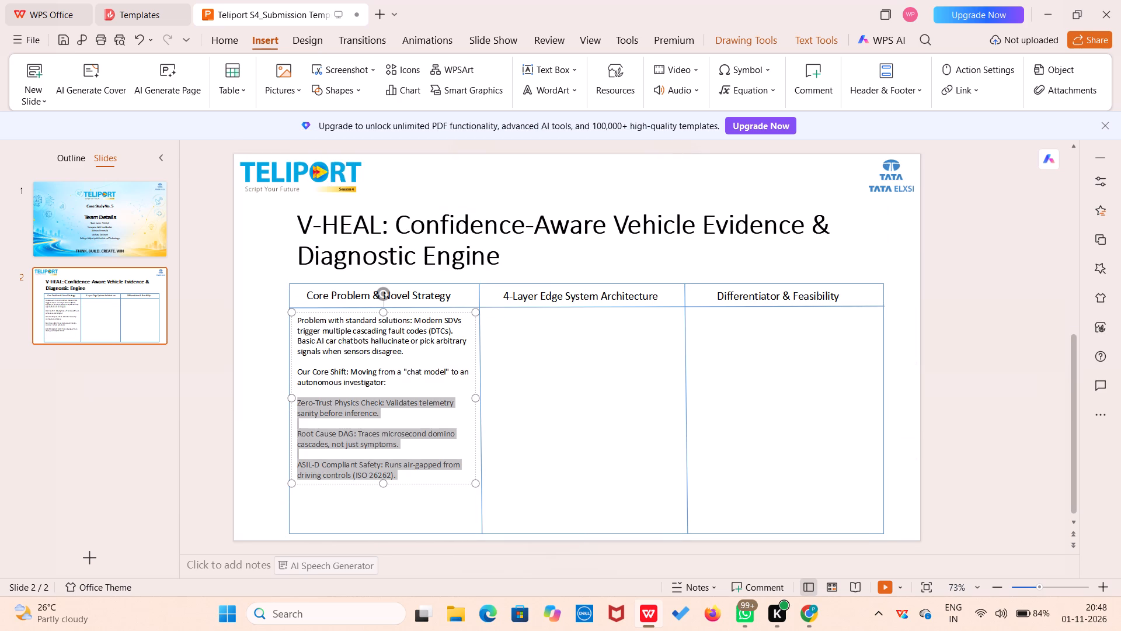
drag(337, 385, 298, 321)
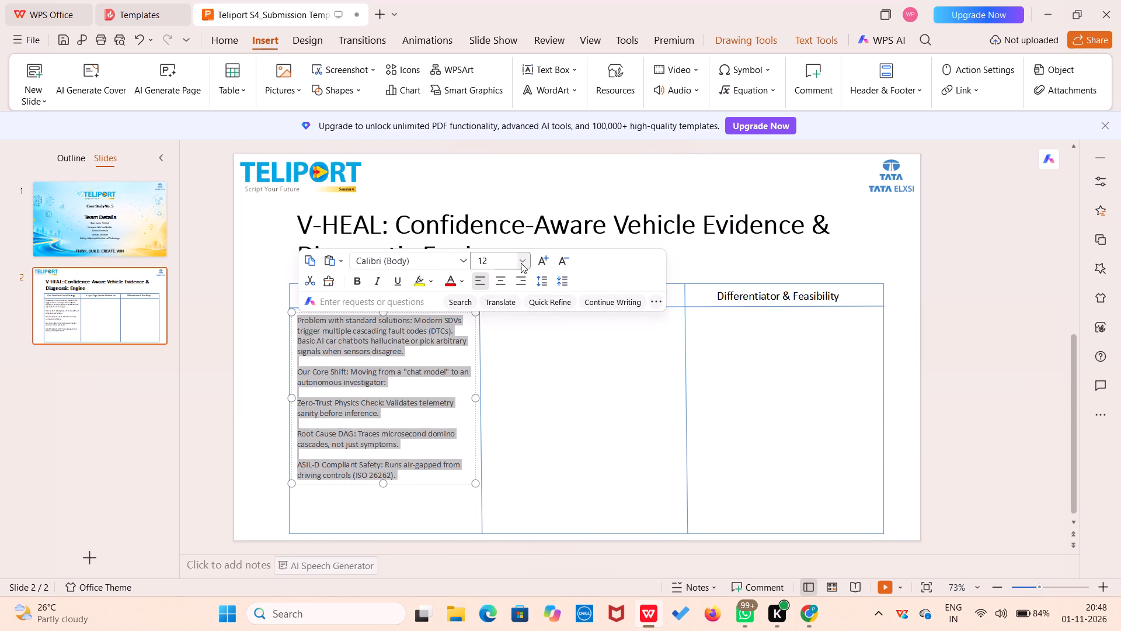
click(521, 263)
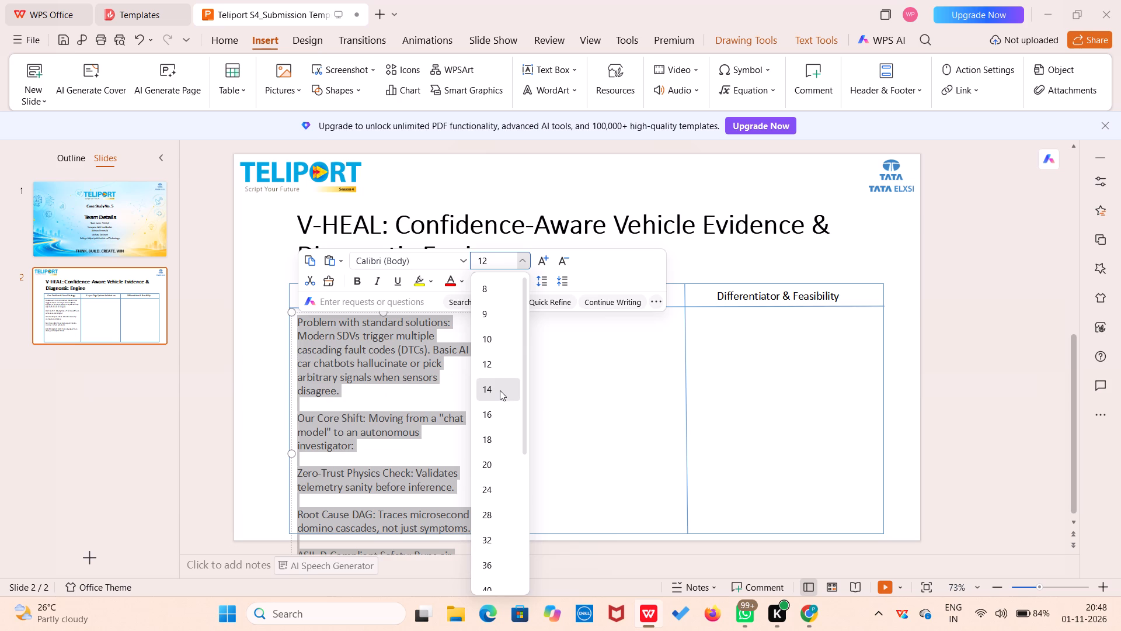
click(500, 390)
click(633, 424)
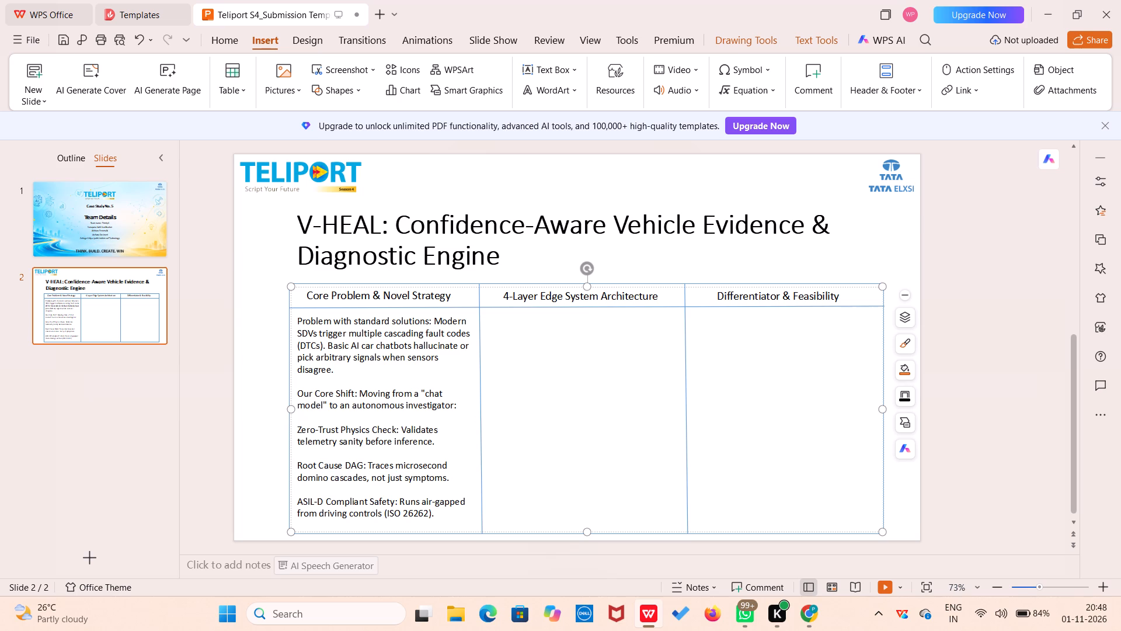
Delete the colon after "autonomous investigator" and the blank lines before the Zero-Trust Physics Check, Root Cause DAG and ASIL-D Compliant Safety paragraphs.
click(458, 406)
key(BackSpace)
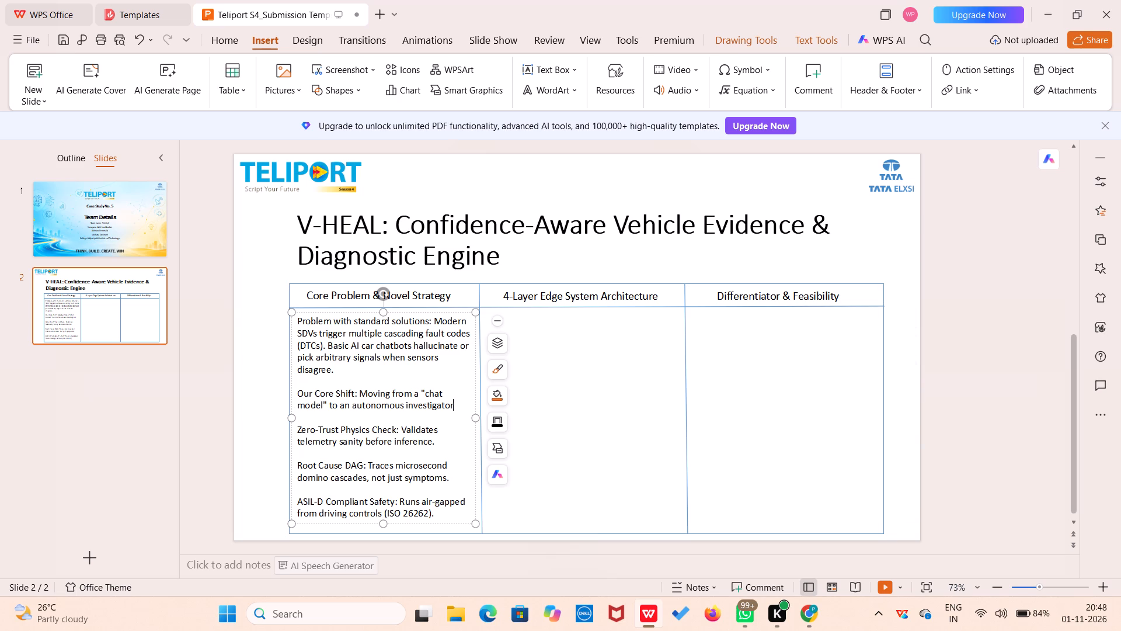
click(319, 420)
key(BackSpace)
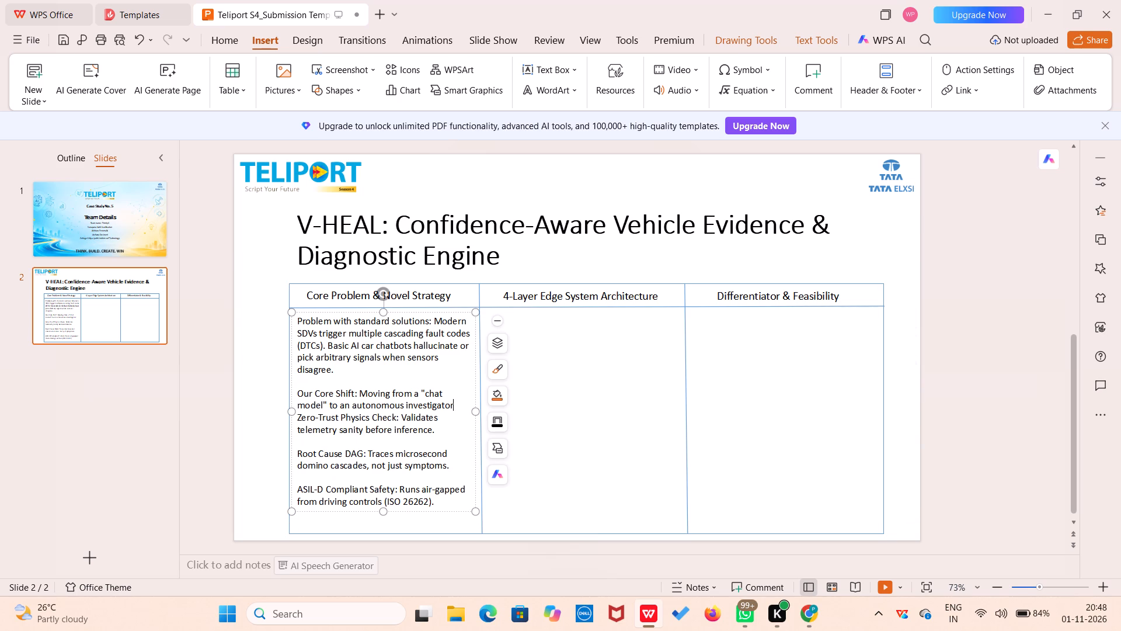
click(316, 442)
key(BackSpace)
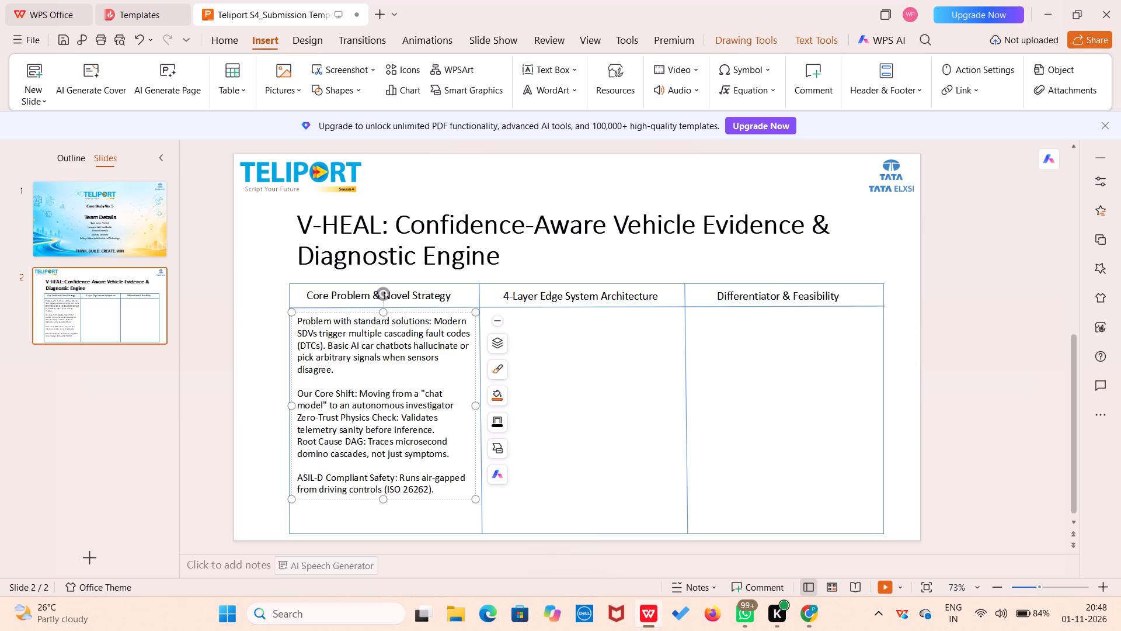
click(315, 467)
key(BackSpace)
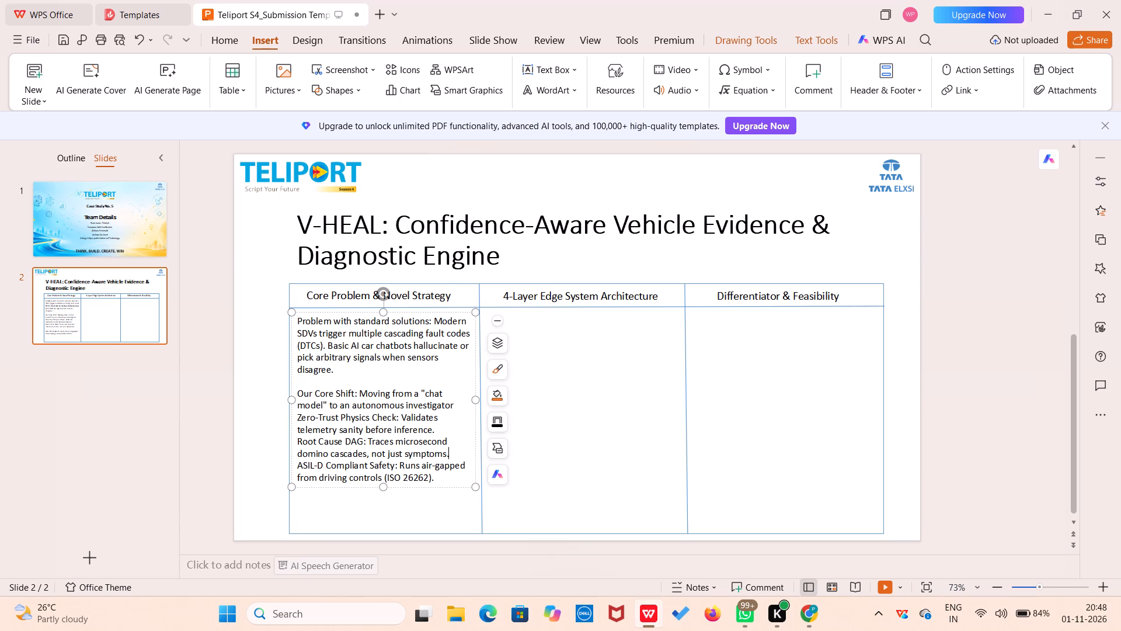
Apply round bullets to the Zero-Trust Physics Check, Root Cause DAG and ASIL-D Compliant Safety paragraphs in the first column.
click(297, 417)
click(234, 43)
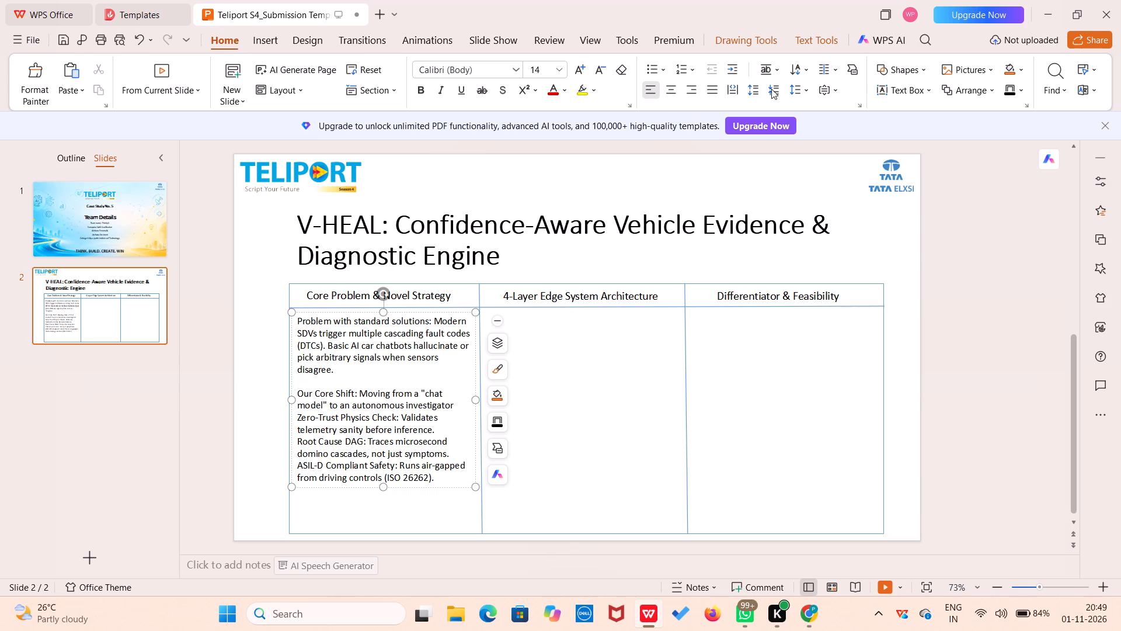
click(655, 74)
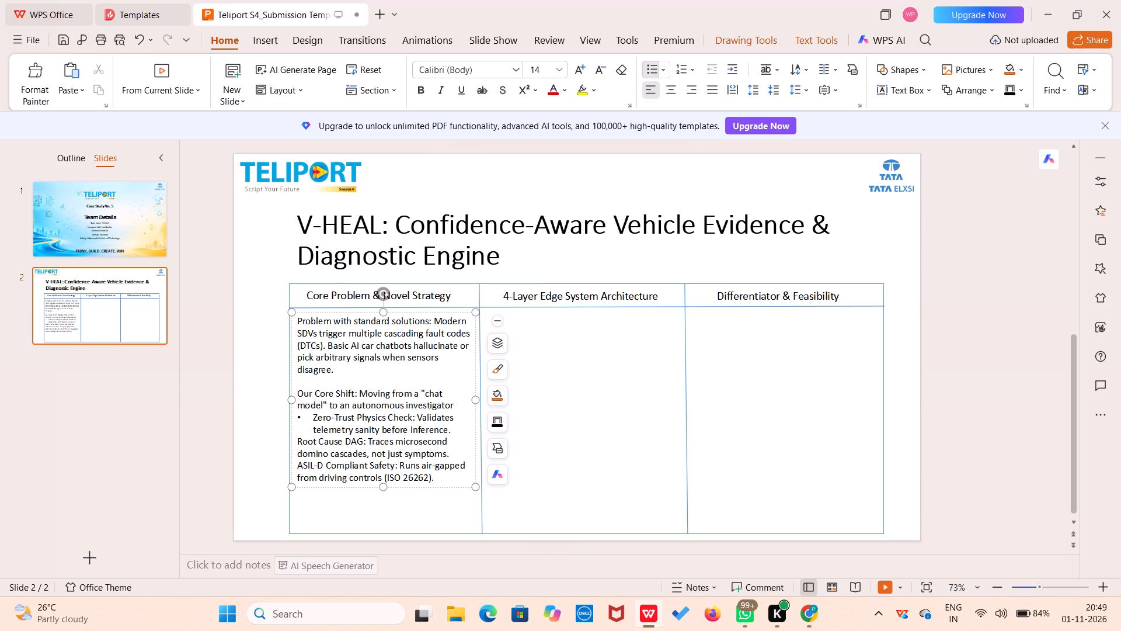
click(295, 444)
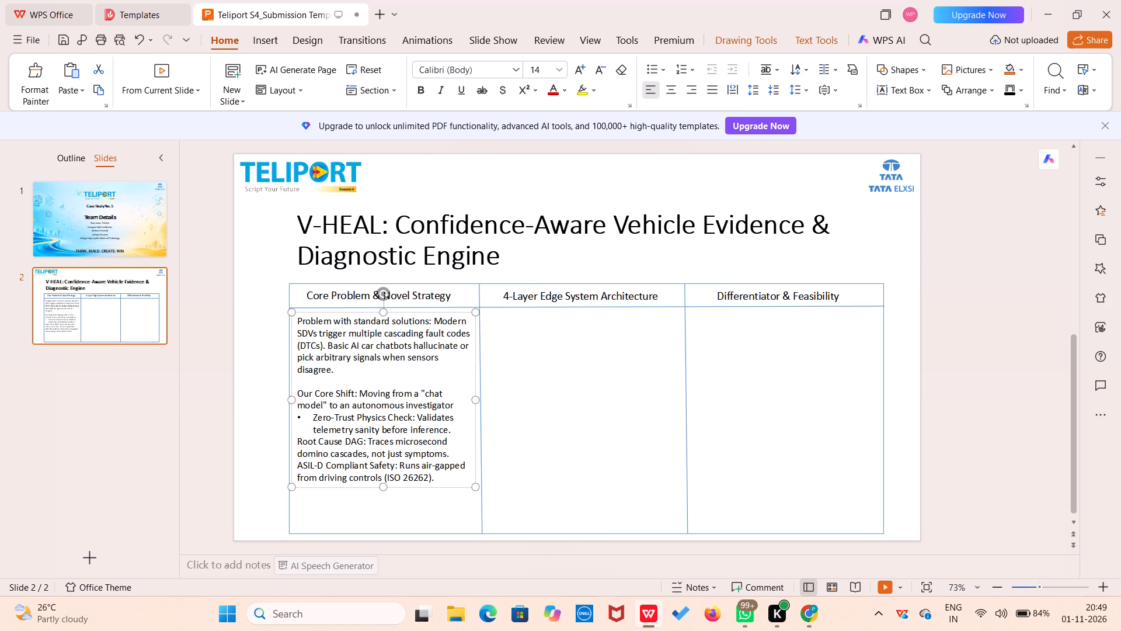
click(303, 441)
key(Left)
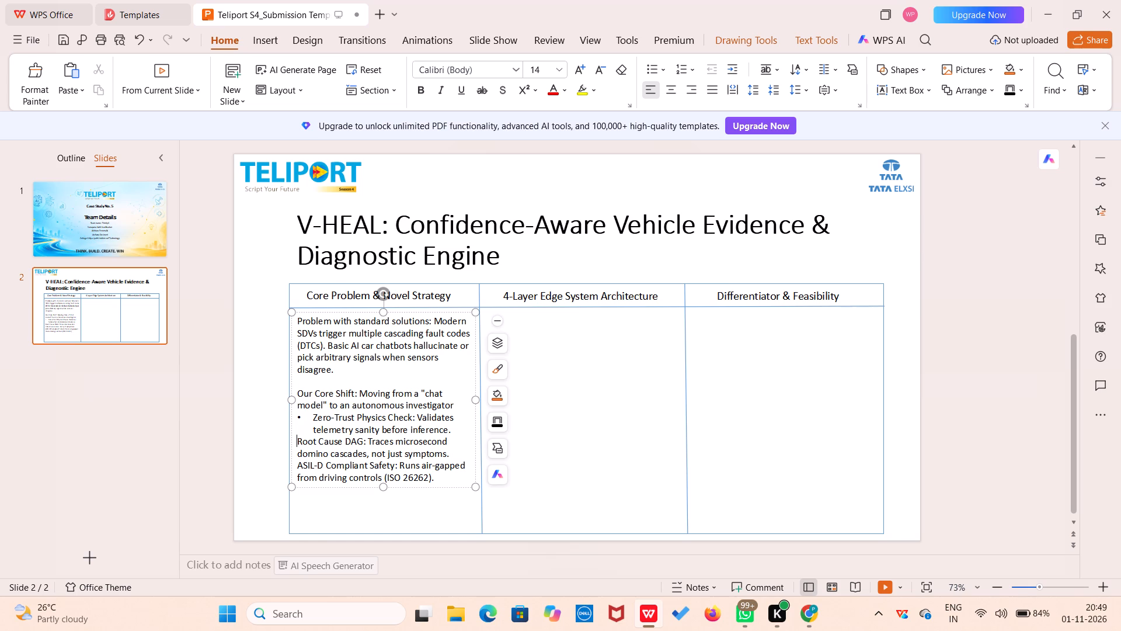
click(650, 72)
right_click(305, 464)
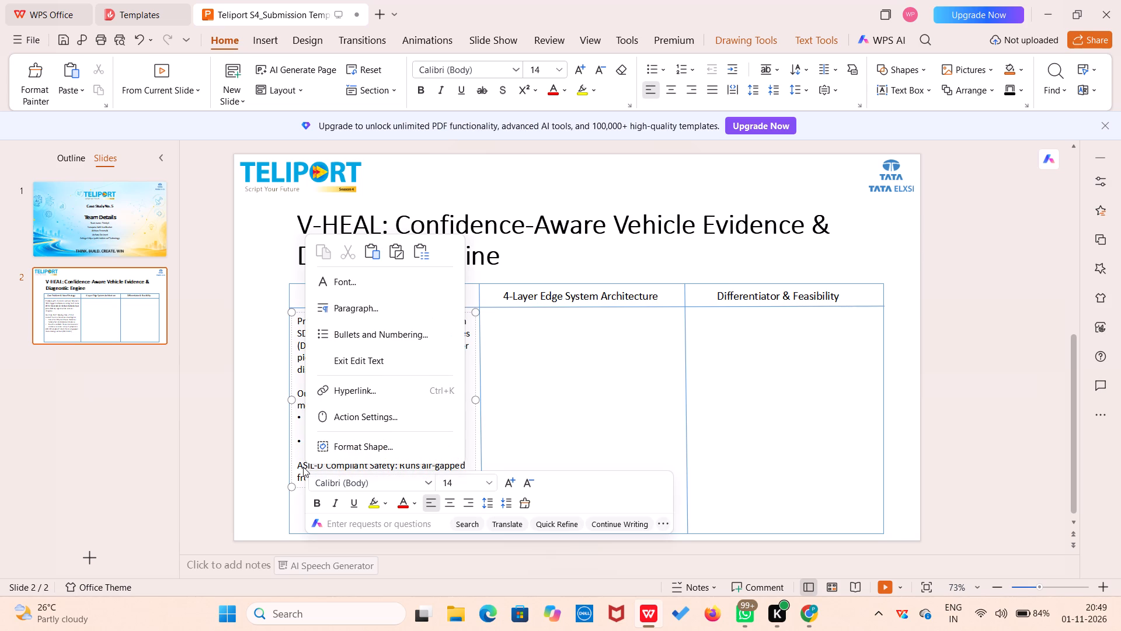
right_click(303, 467)
click(303, 467)
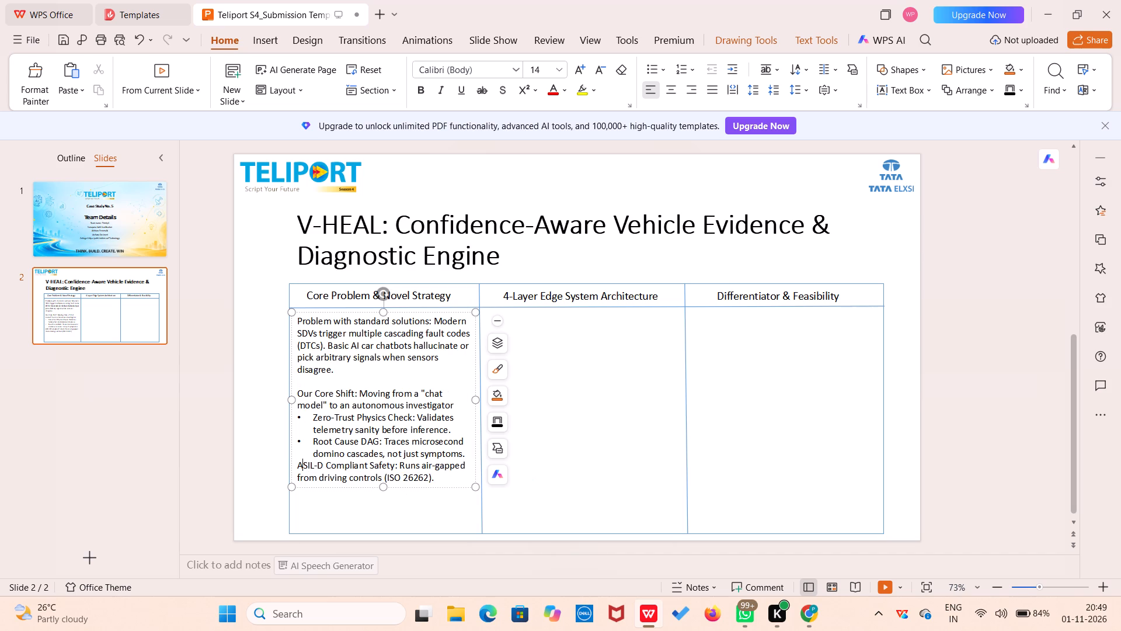
key(Left)
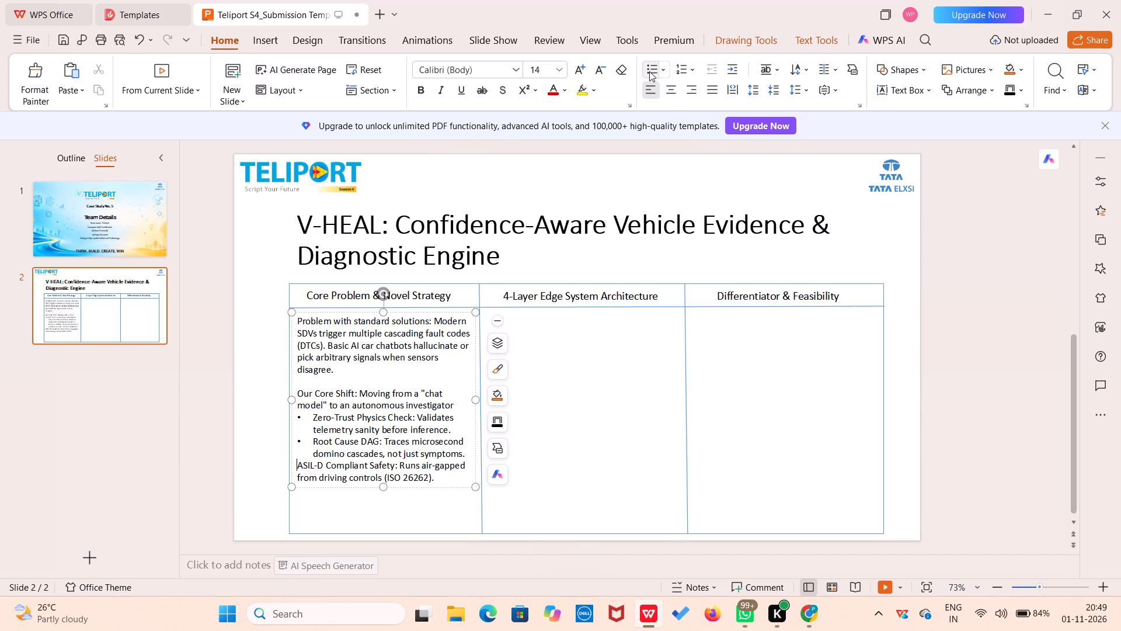
click(649, 71)
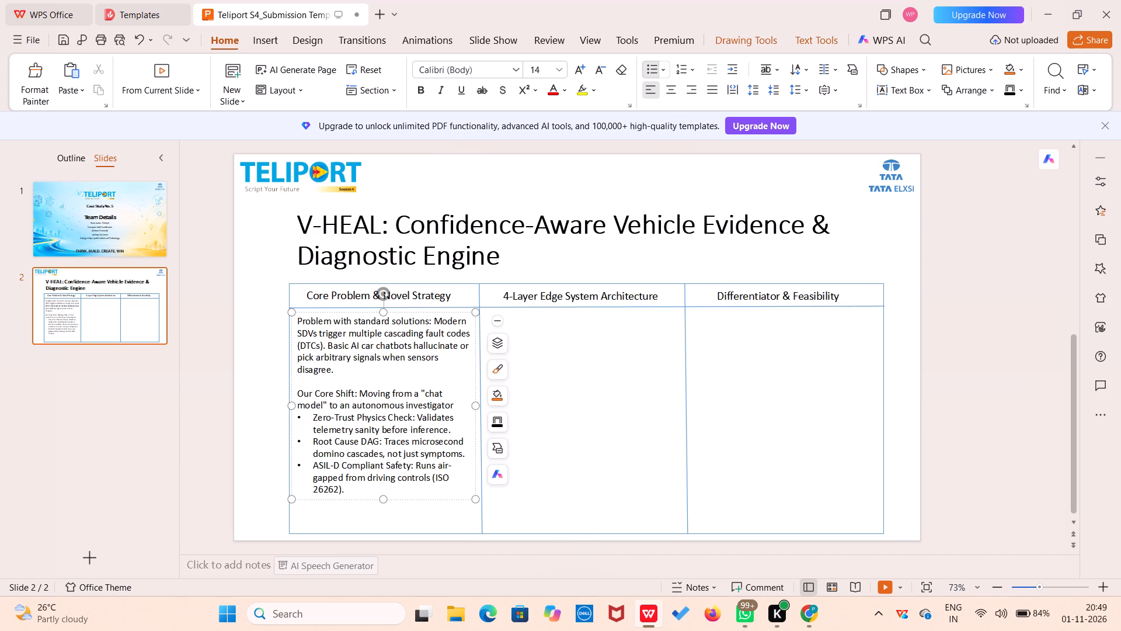
click(595, 436)
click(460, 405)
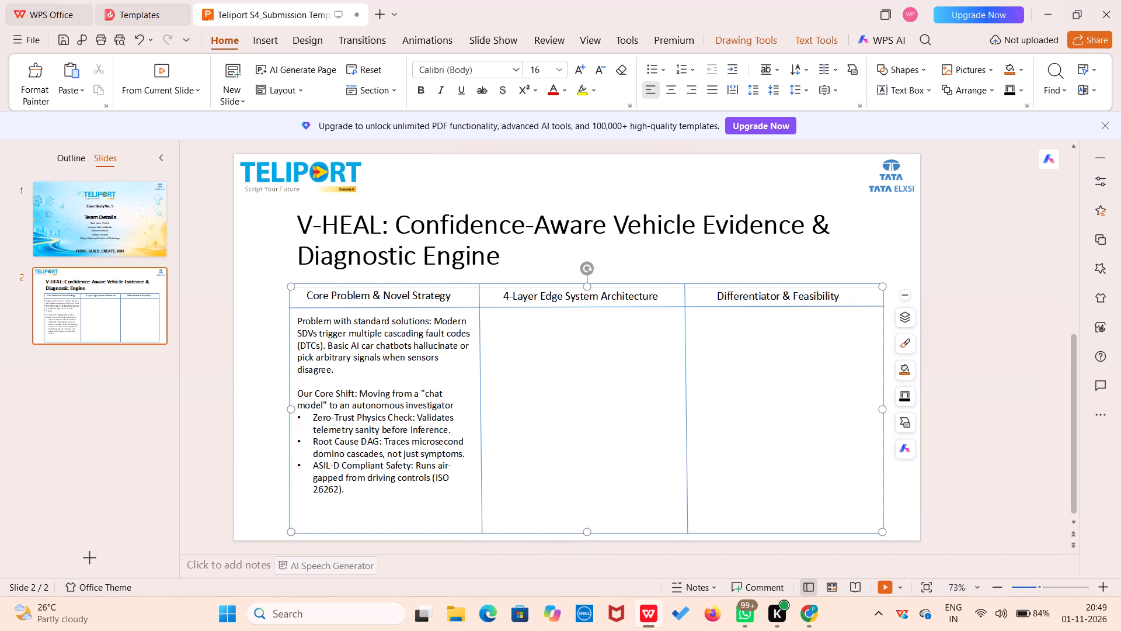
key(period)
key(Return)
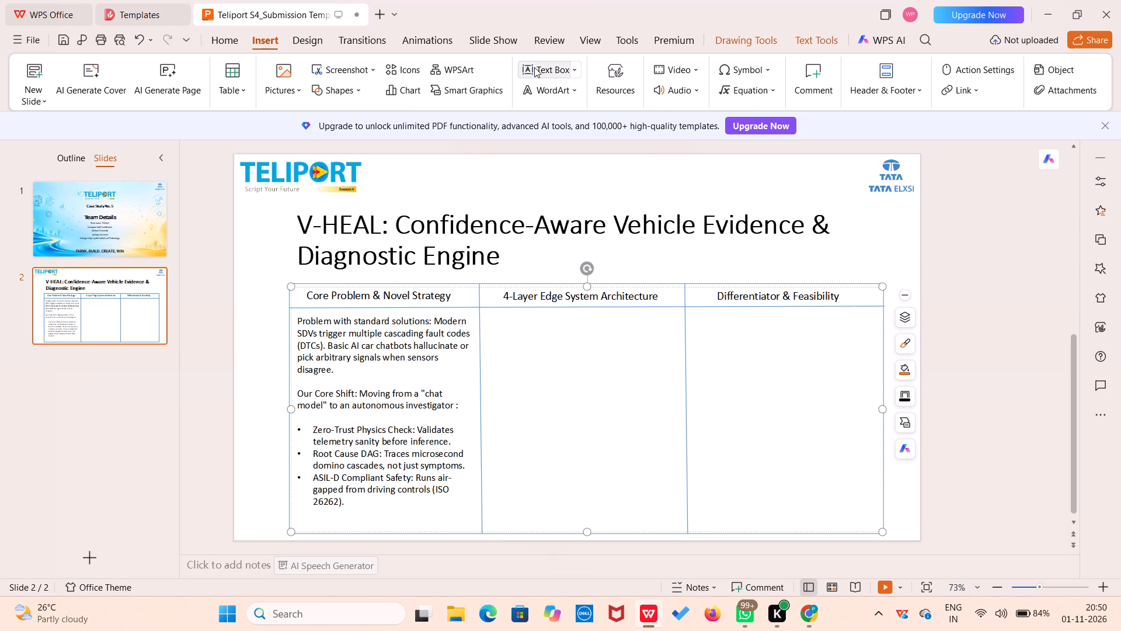
click(534, 67)
drag(487, 318, 672, 508)
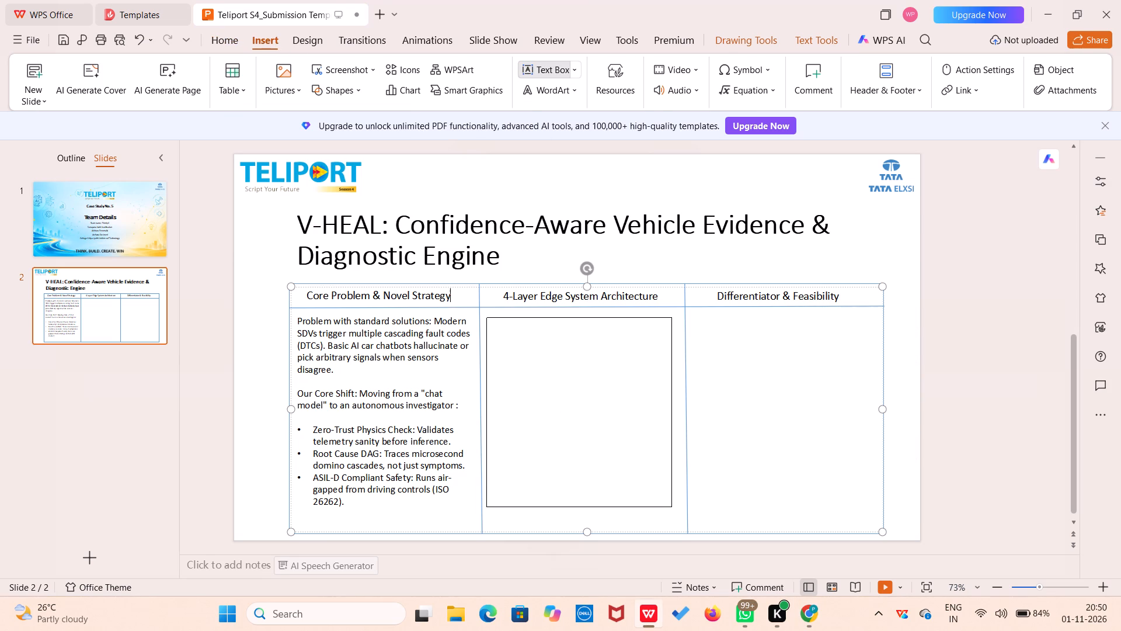
drag(672, 508, 684, 529)
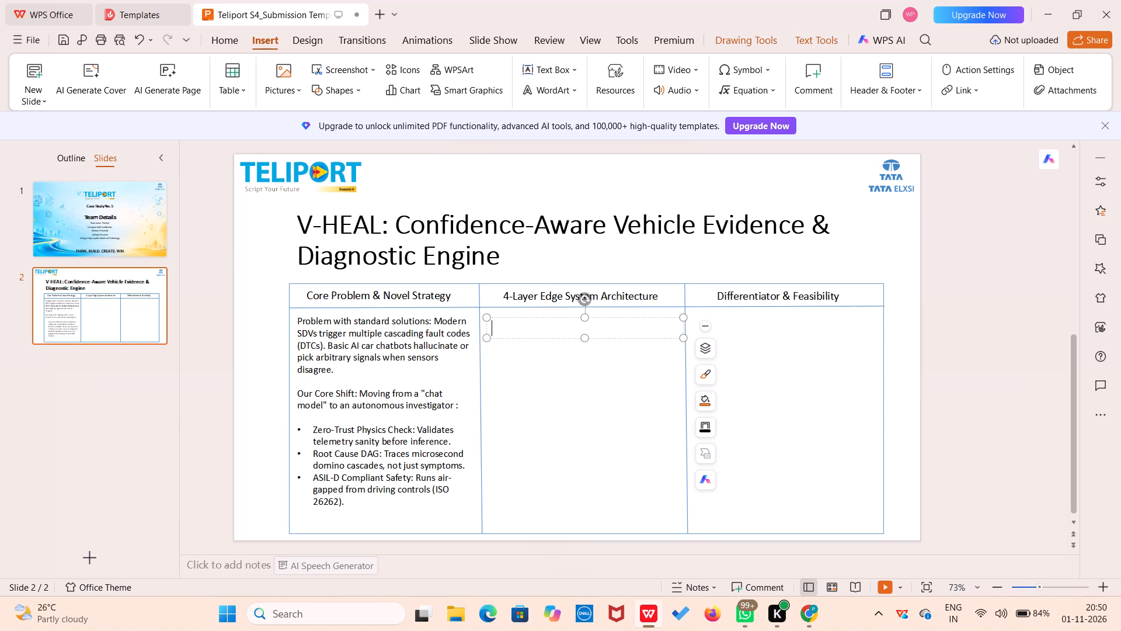
key(ctrl+v)
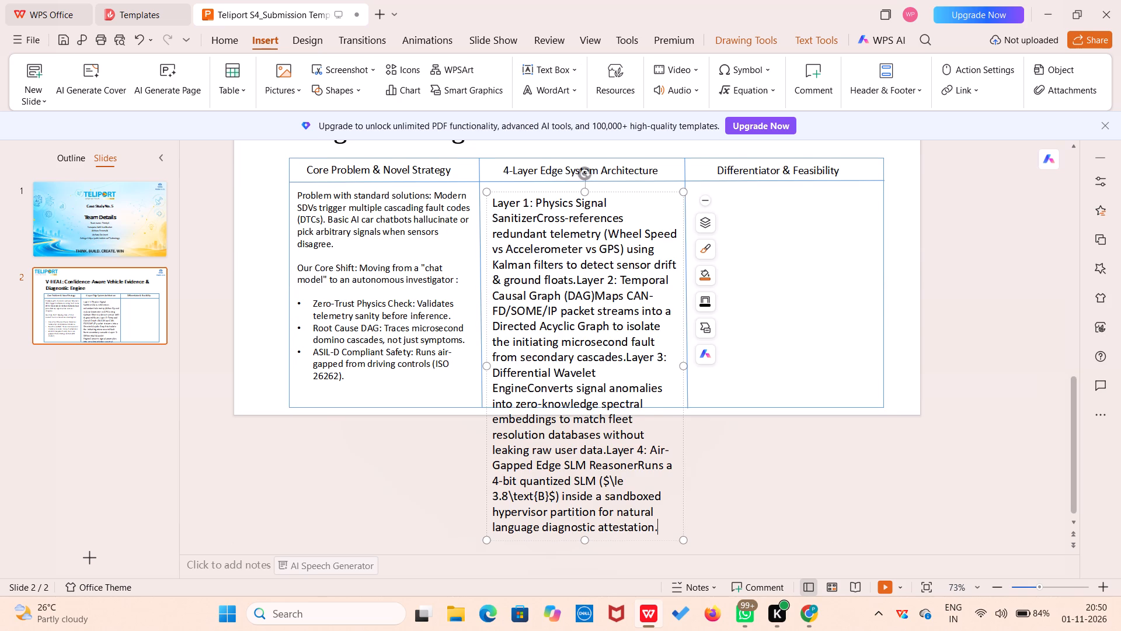
Set all the text in the second column's body text box to font size 14.
drag(657, 524, 496, 212)
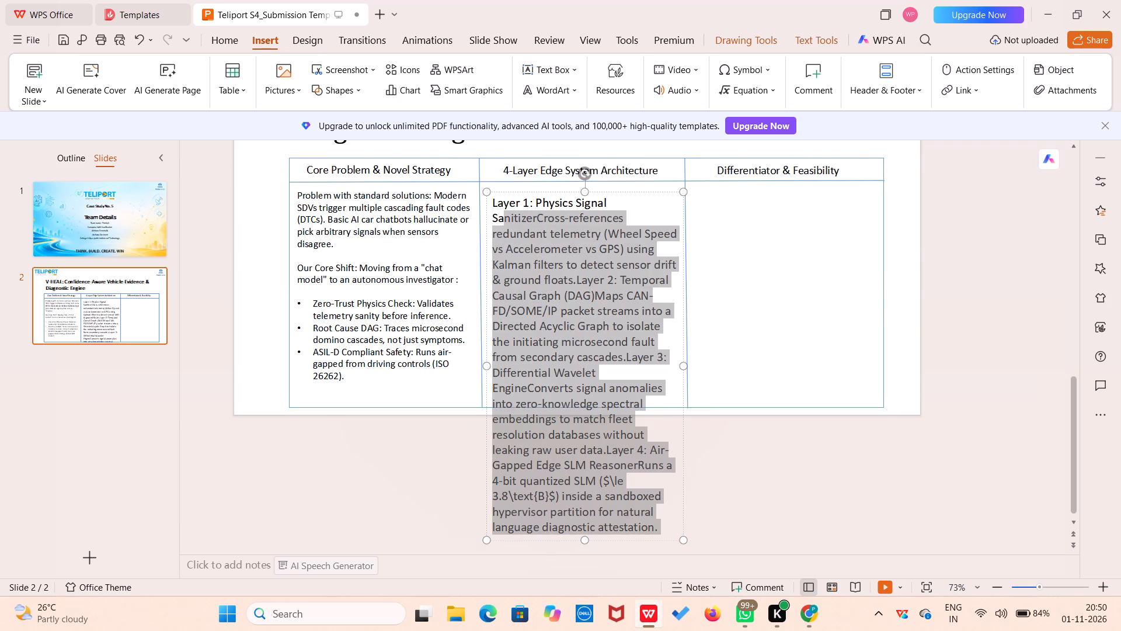
drag(496, 212, 494, 207)
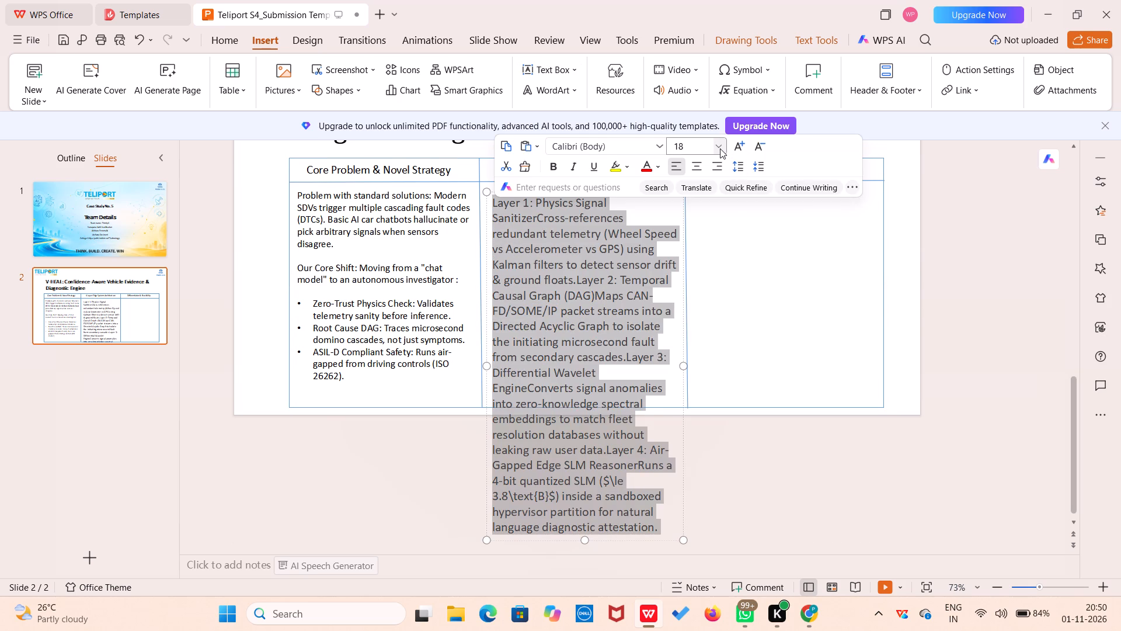
click(720, 148)
click(704, 272)
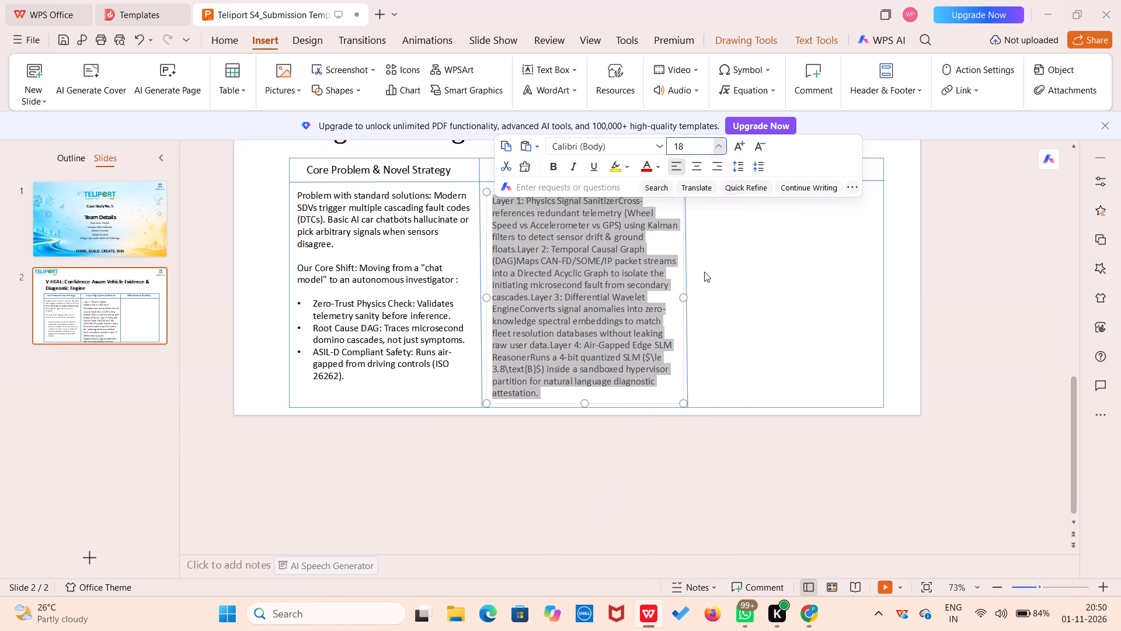
click(776, 387)
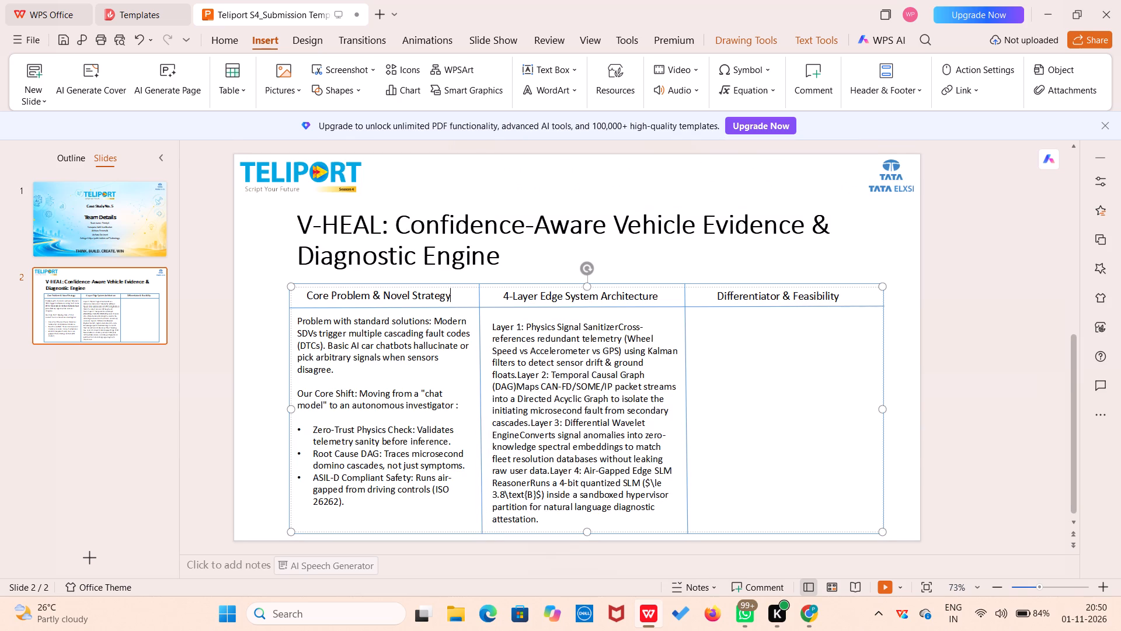
Break the second column's text so that Layer 2, Layer 3 and Layer 4 each start a new paragraph.
click(517, 376)
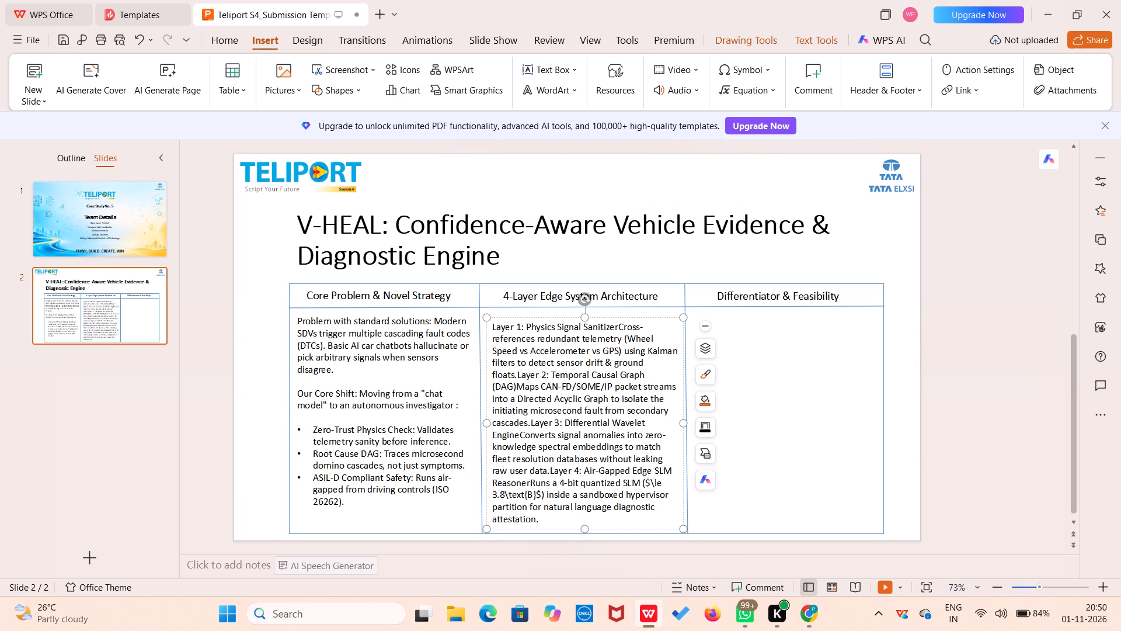
key(Return)
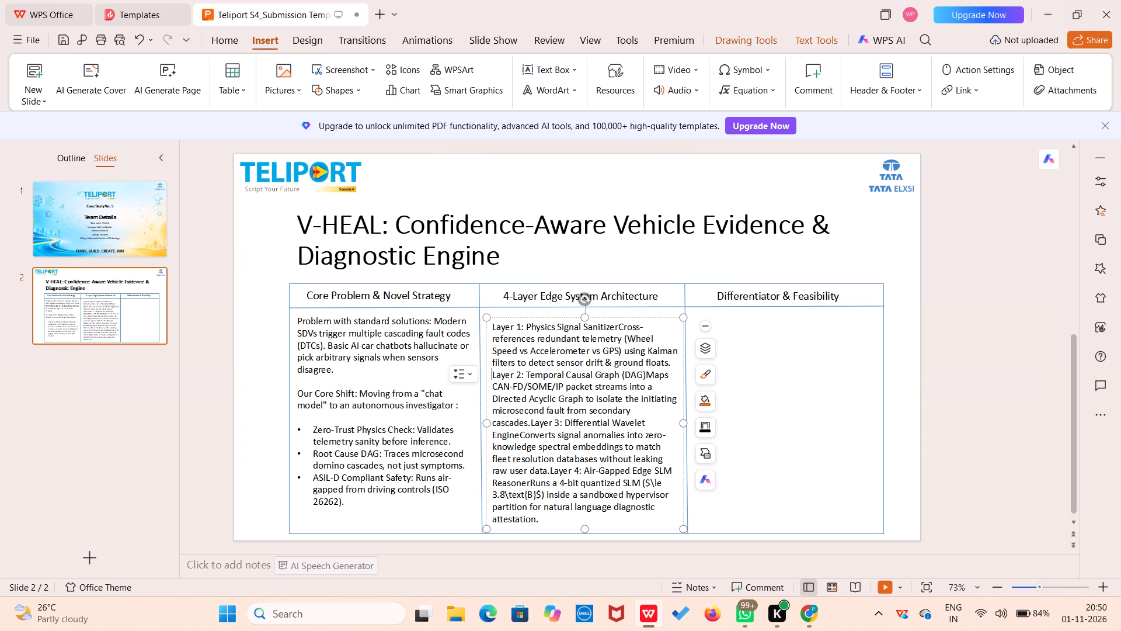
click(531, 424)
key(Return)
click(532, 474)
key(Return)
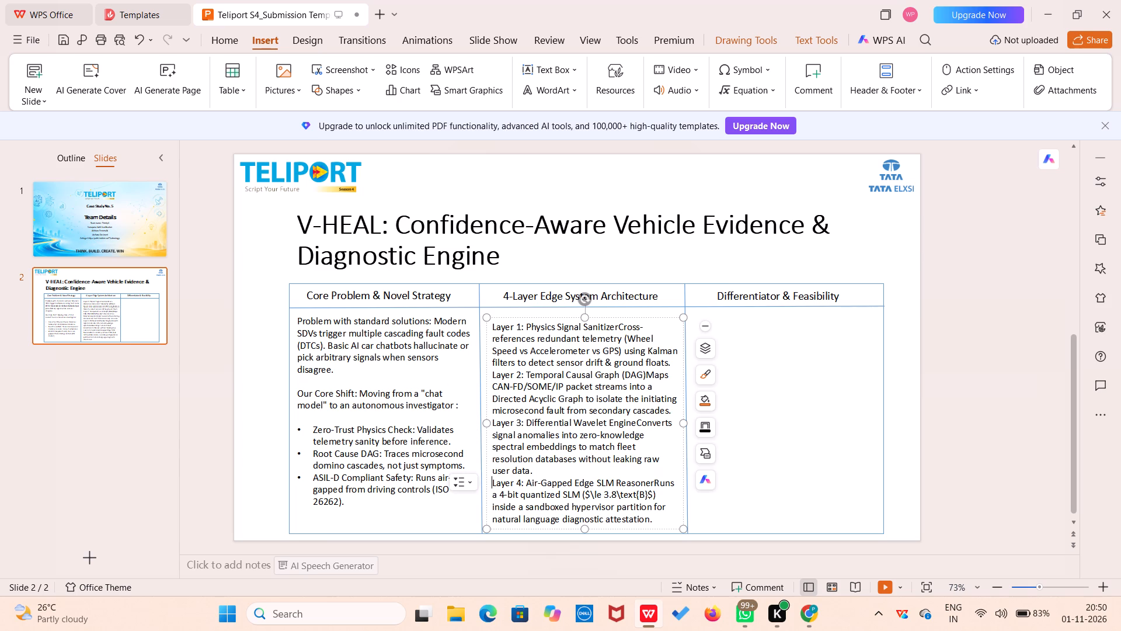
scroll(573, 476, down, 1)
Move the second column's body text box slightly up and to the left within its column.
click(663, 317)
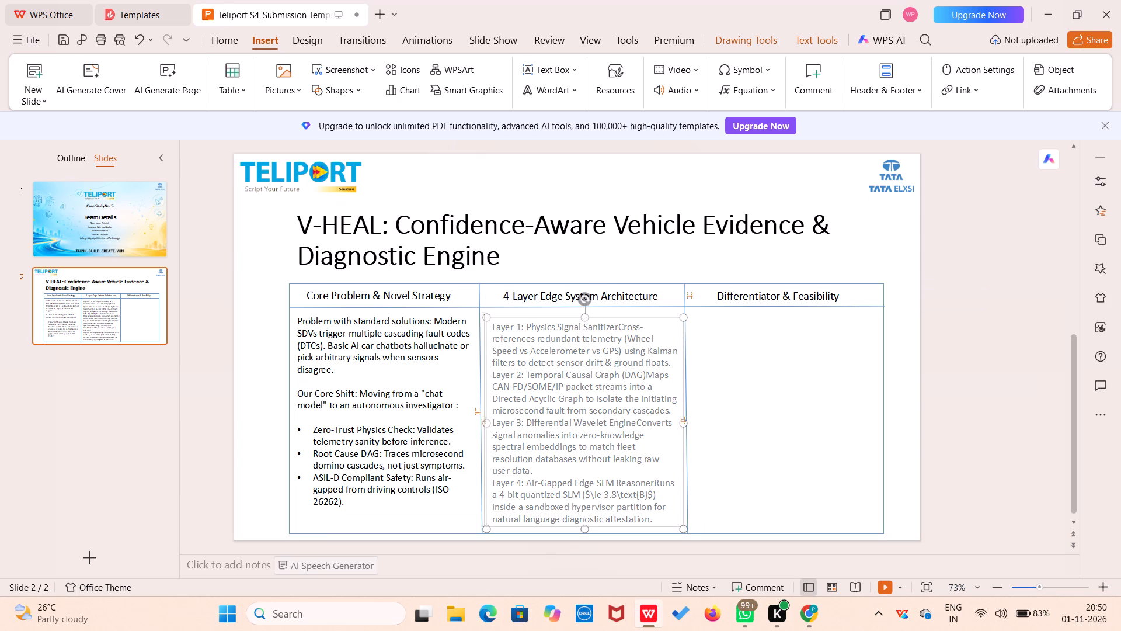
click(790, 383)
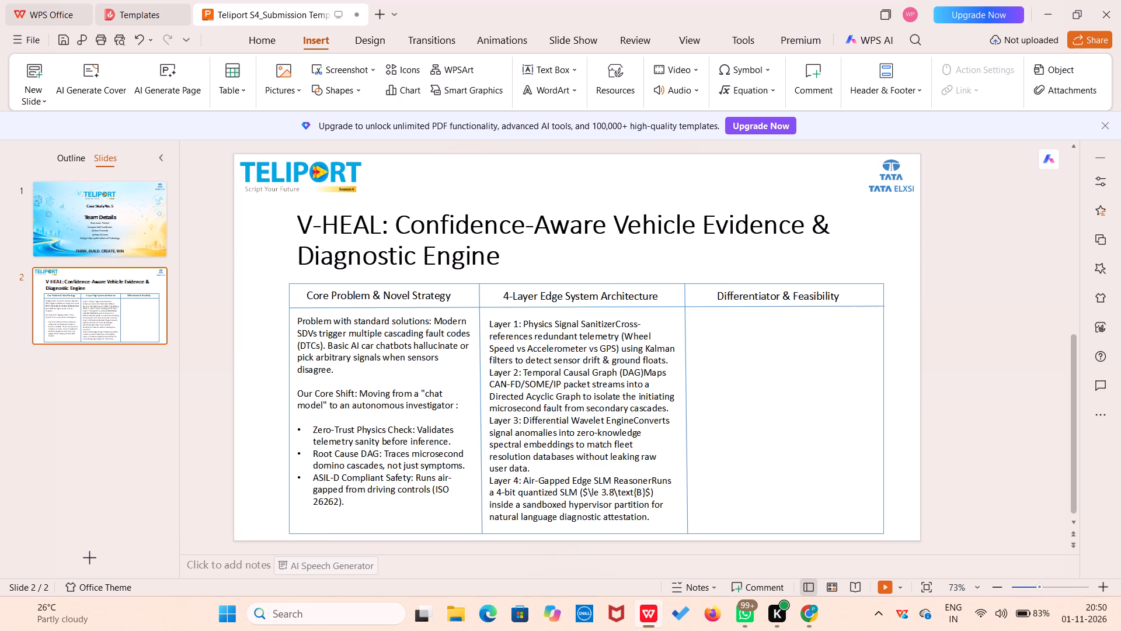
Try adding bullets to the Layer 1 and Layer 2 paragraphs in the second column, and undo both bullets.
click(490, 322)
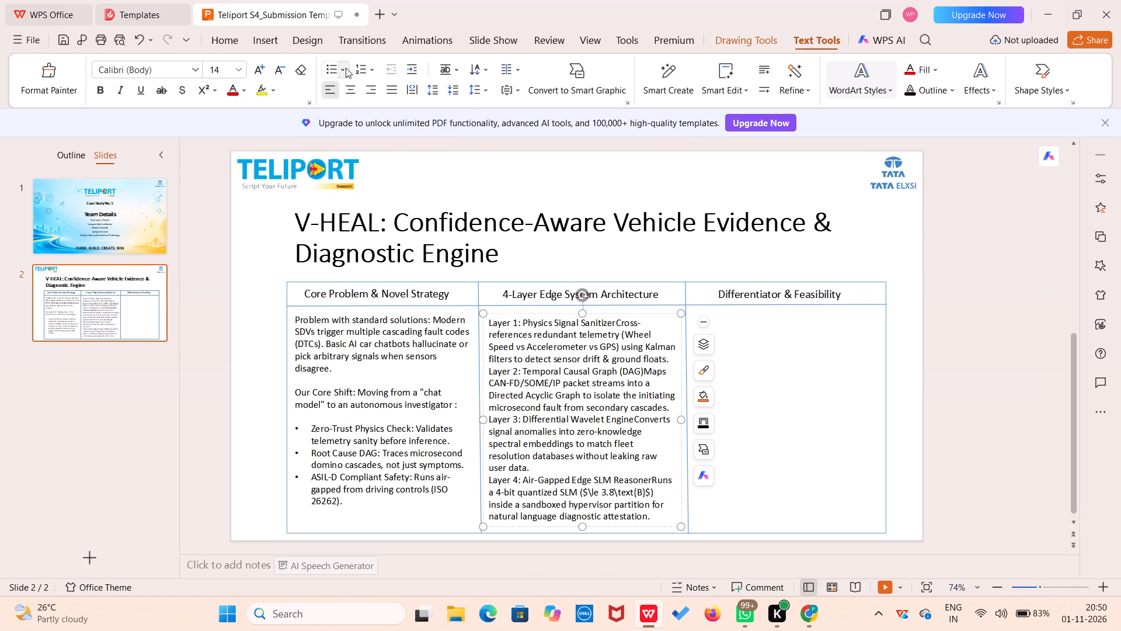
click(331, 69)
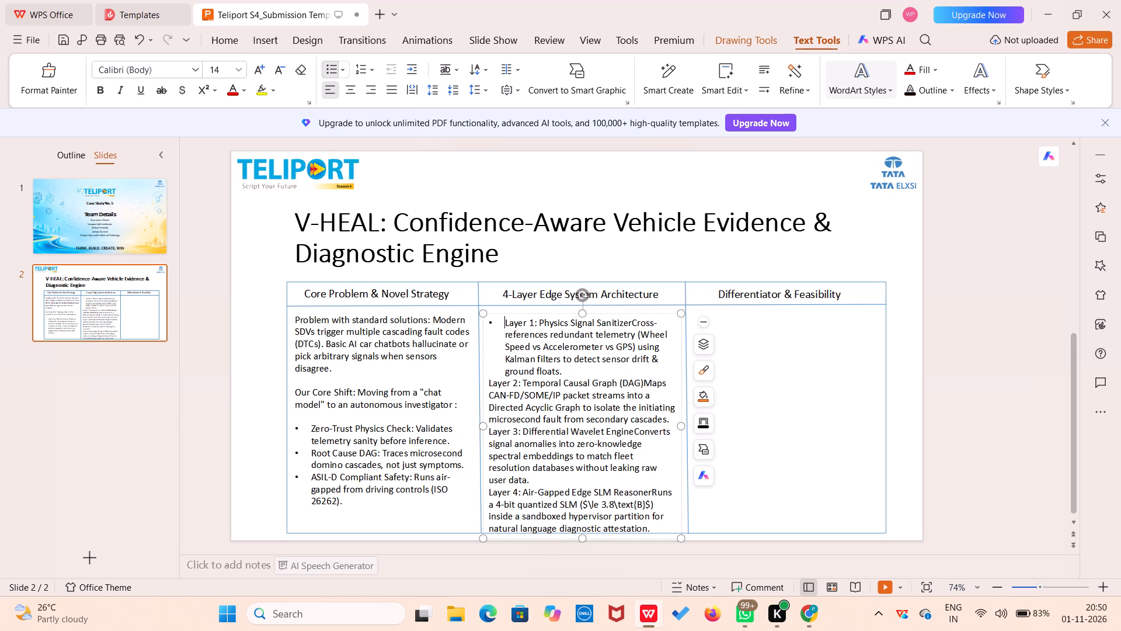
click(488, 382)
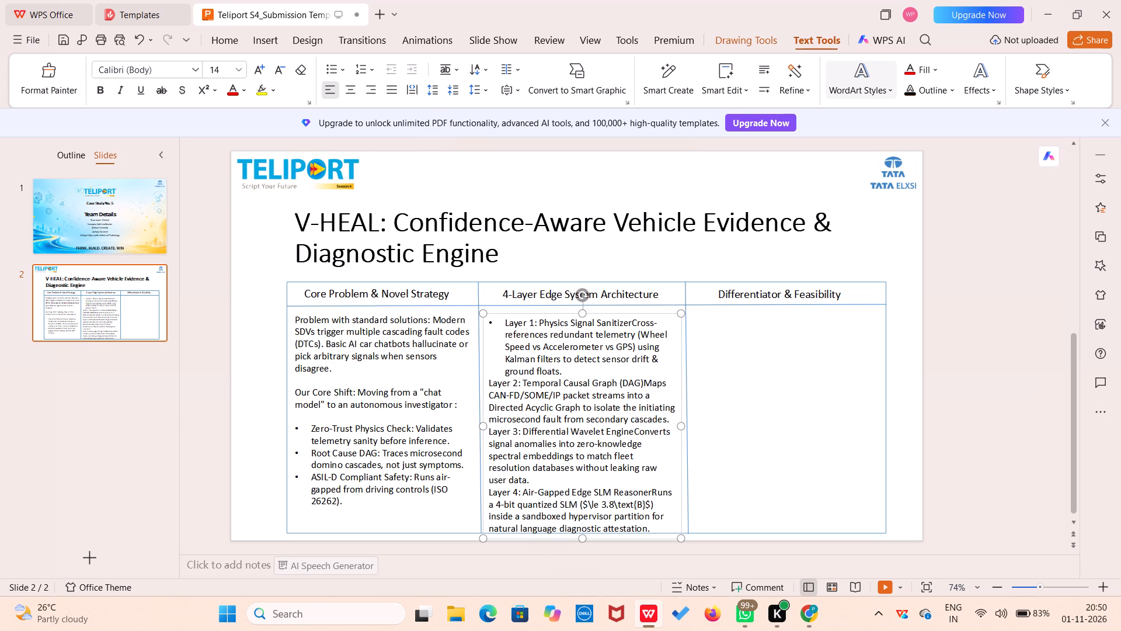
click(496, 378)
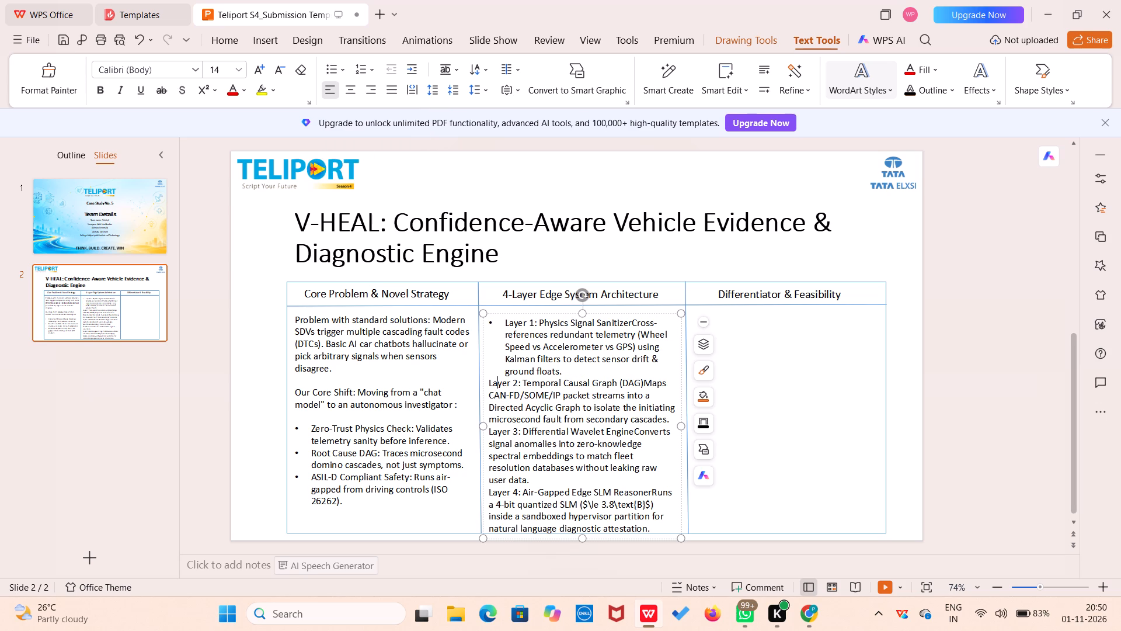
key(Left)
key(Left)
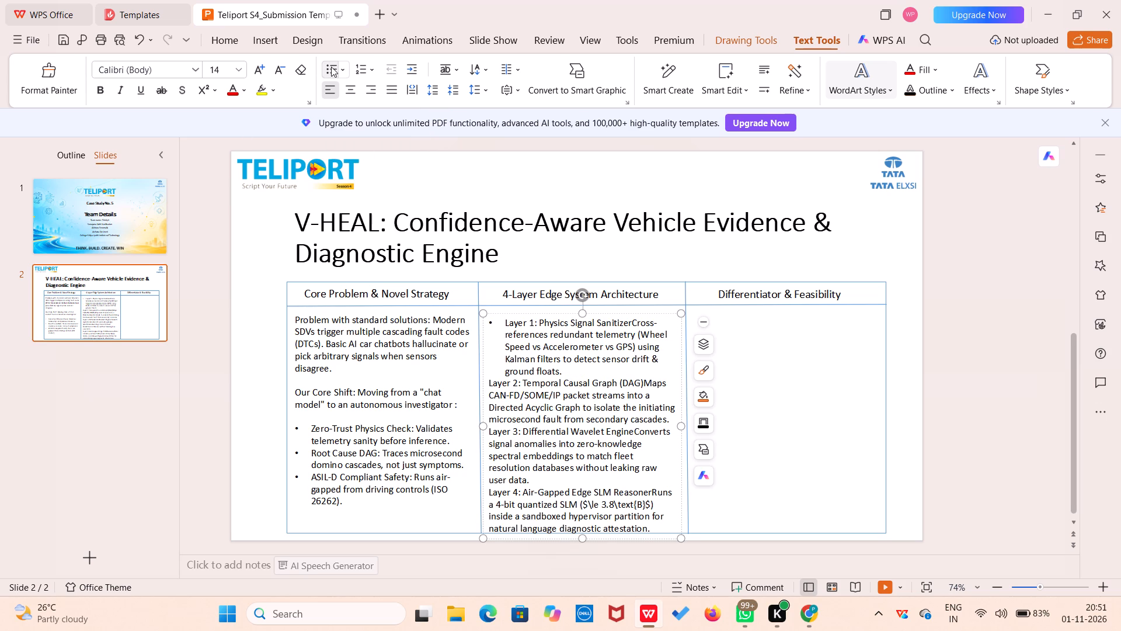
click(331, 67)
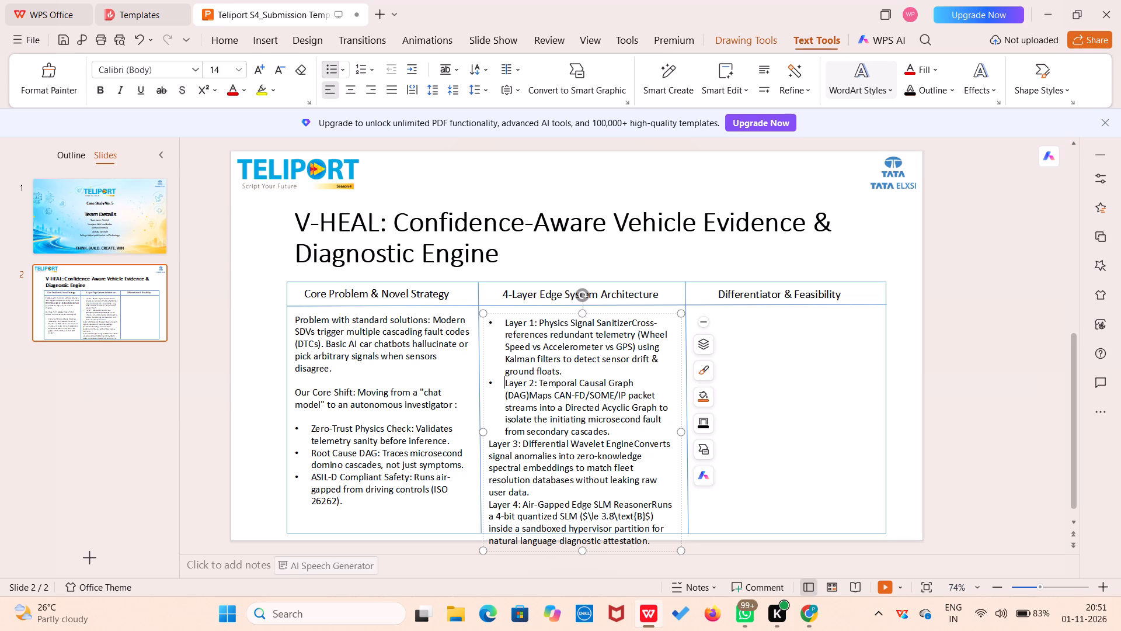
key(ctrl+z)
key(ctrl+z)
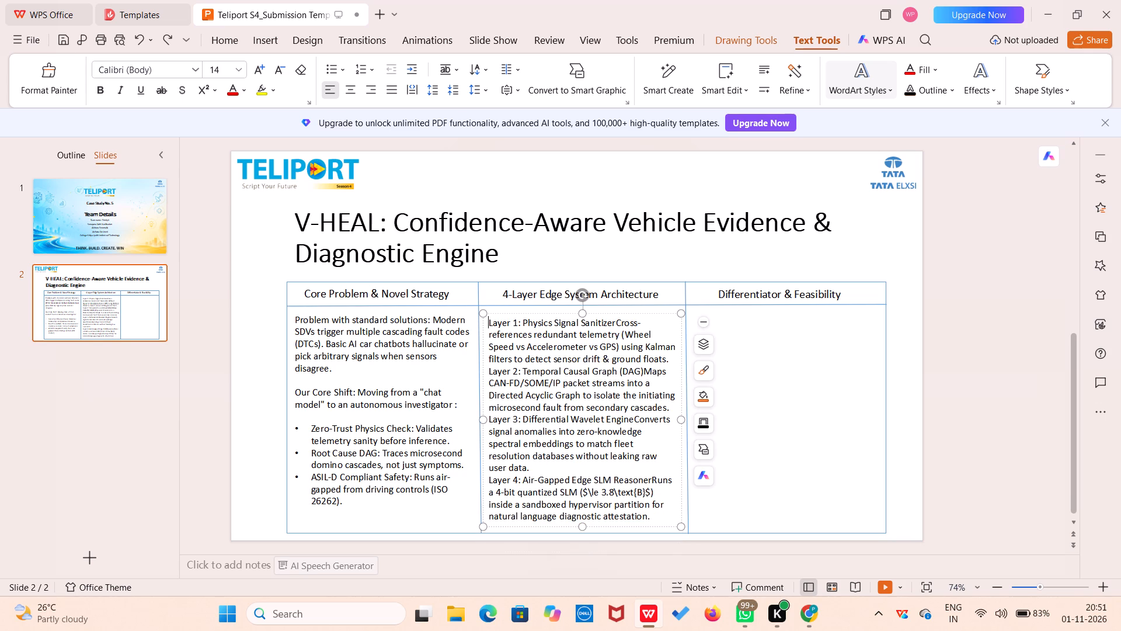
Insert a blank line after the Layer 1, Layer 2 and Layer 3 paragraphs in the second column's body text.
click(673, 359)
key(Return)
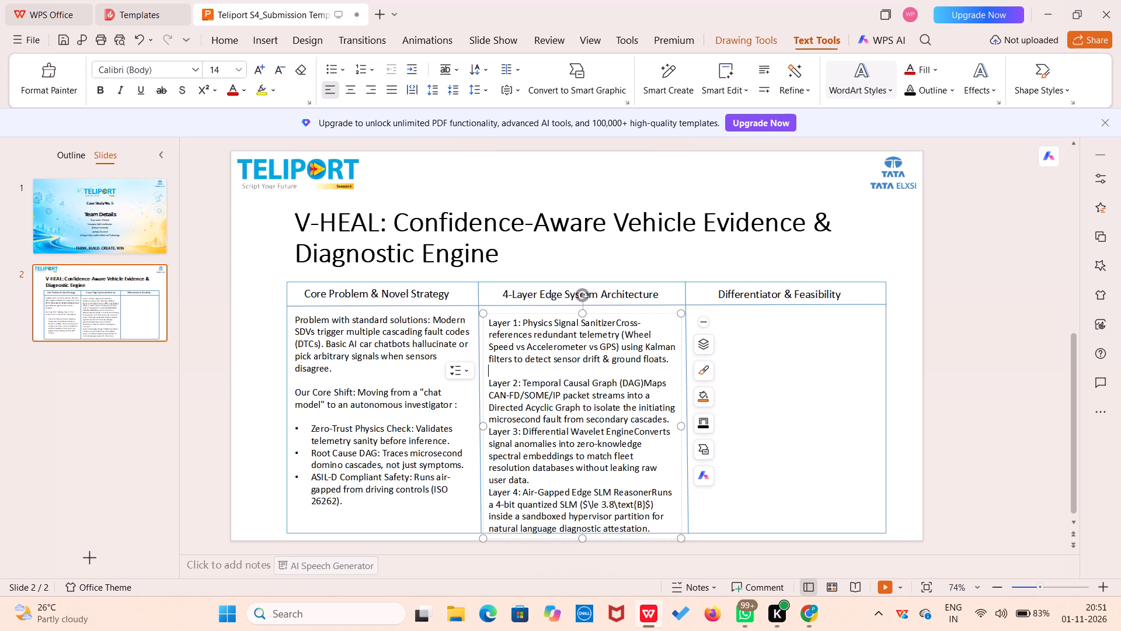
click(671, 418)
key(Return)
click(572, 492)
key(Return)
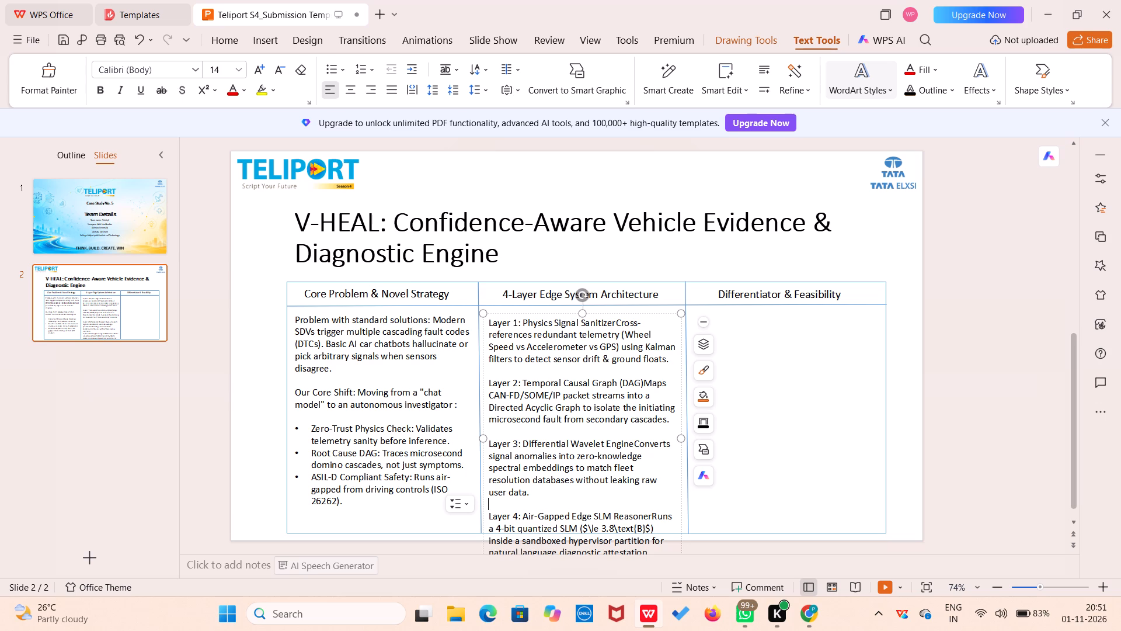
click(392, 455)
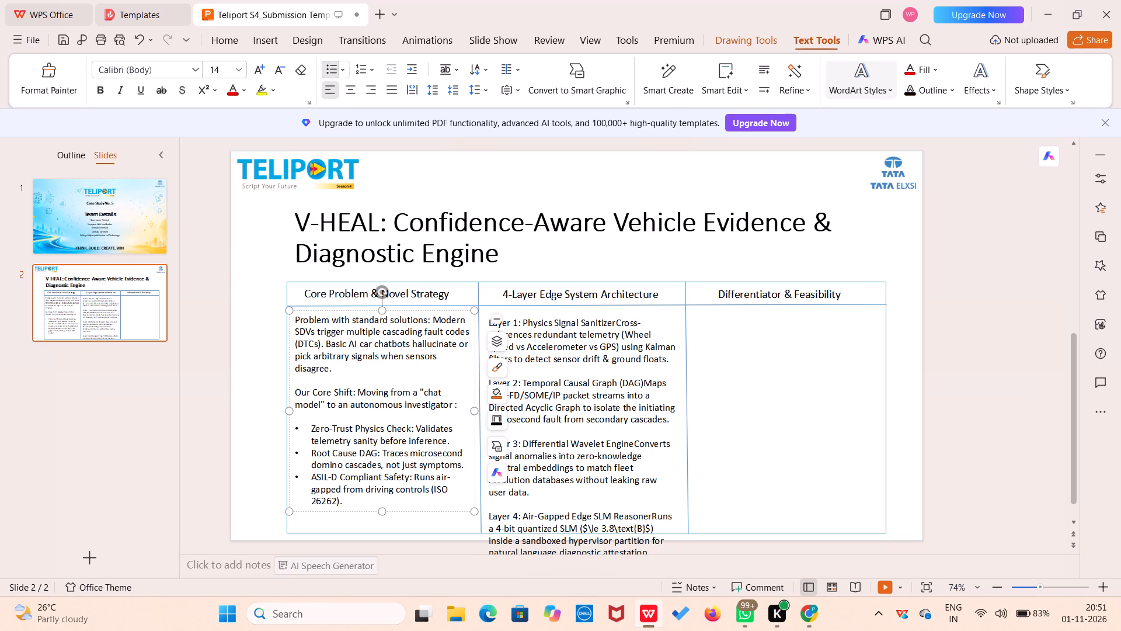
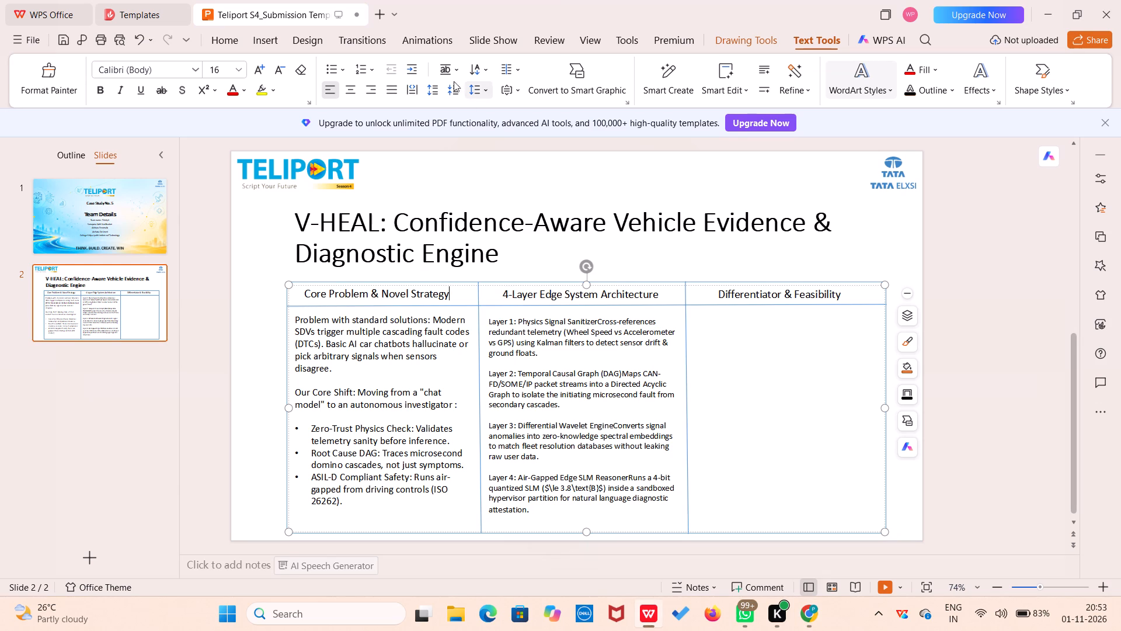
click(272, 47)
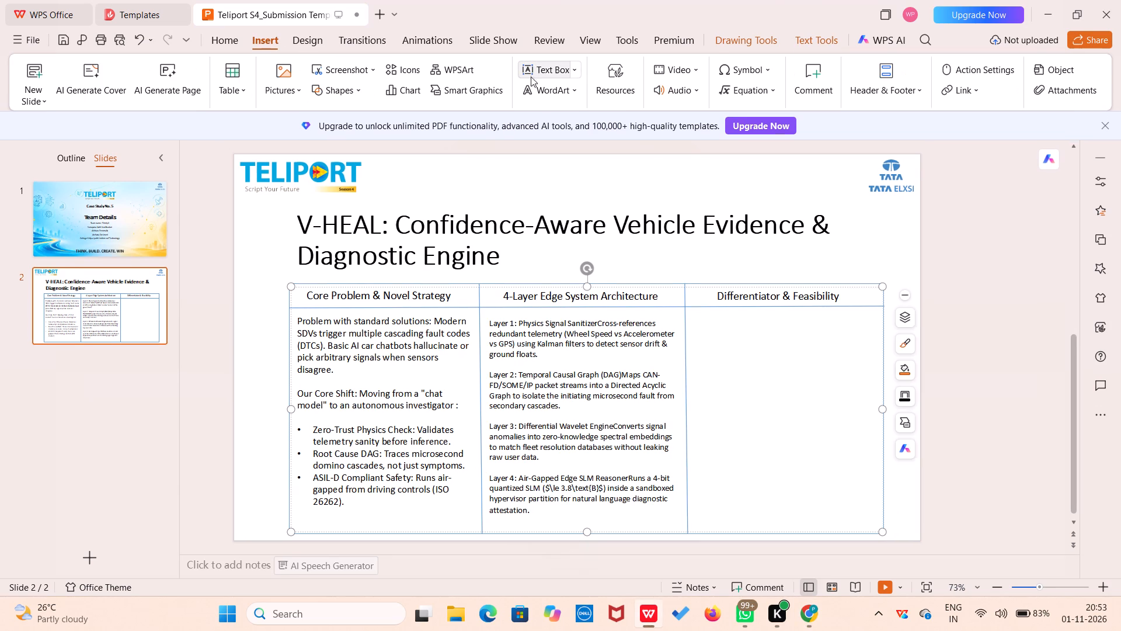
click(546, 69)
drag(692, 319, 701, 327)
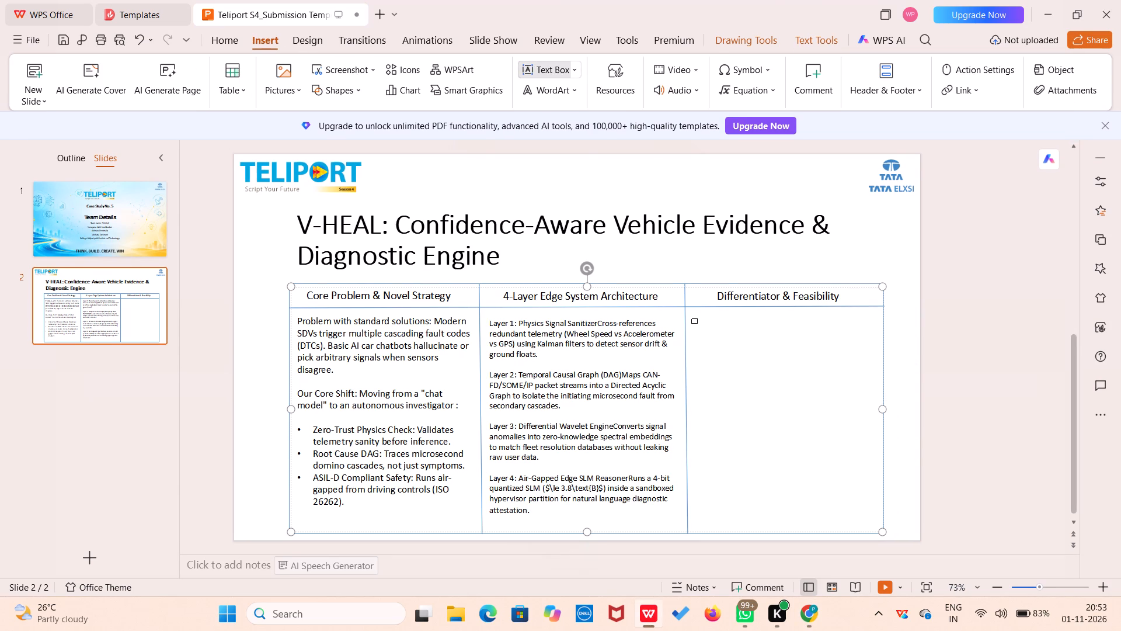
drag(701, 327, 878, 526)
key(ctrl+v)
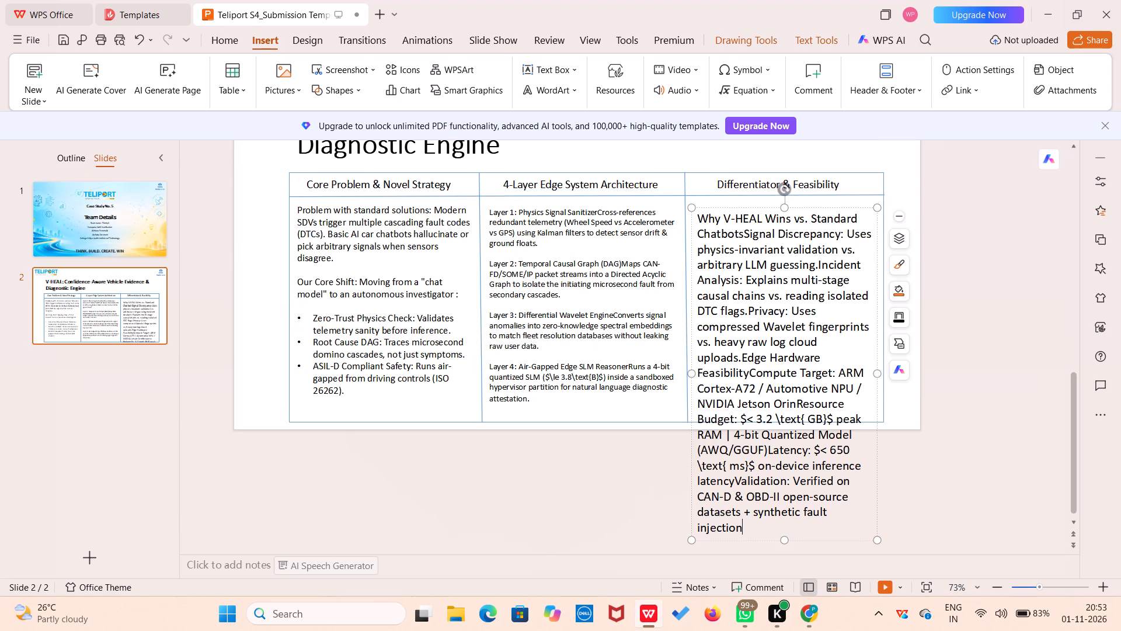
key(period)
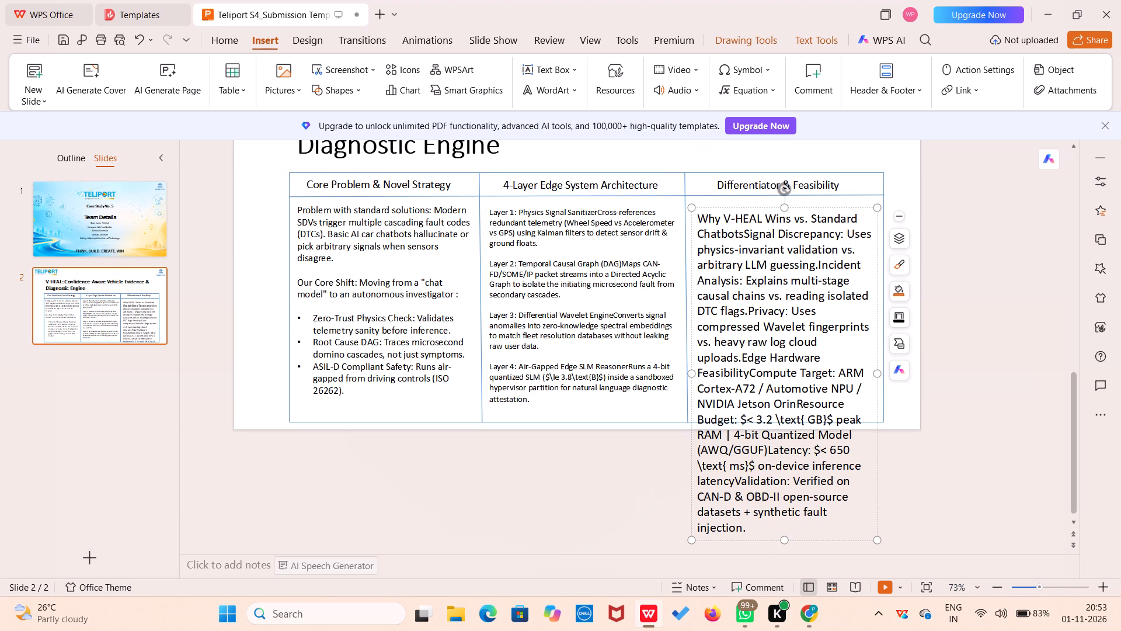
Set all the Differentiator & Feasibility body text to font size 14 and compare it with the other two columns' text.
key(ctrl+a)
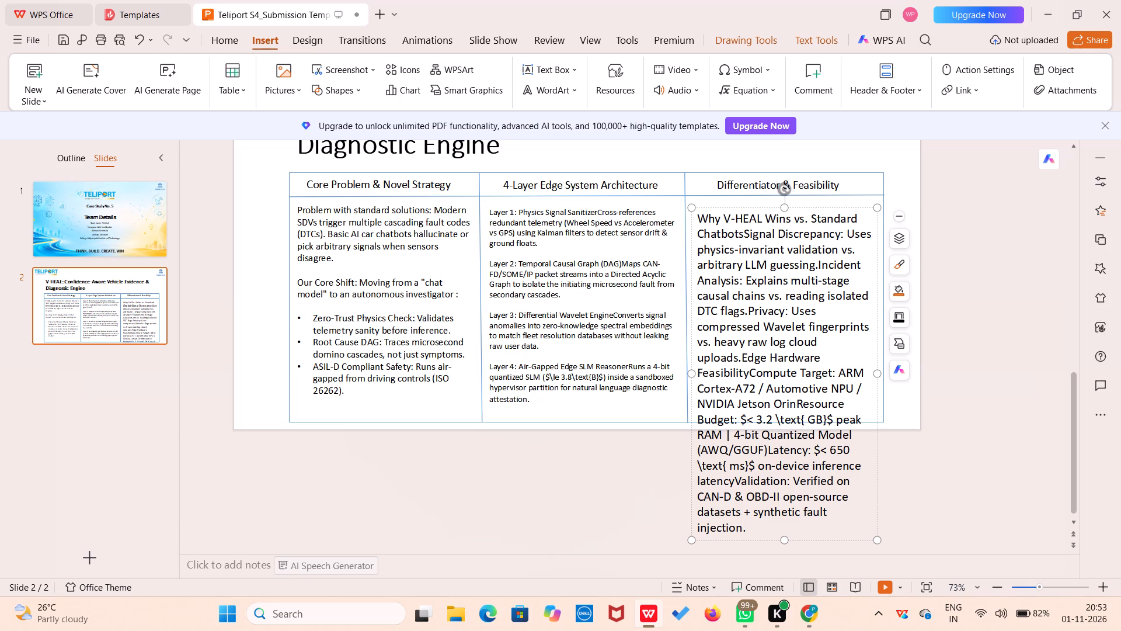
click(230, 45)
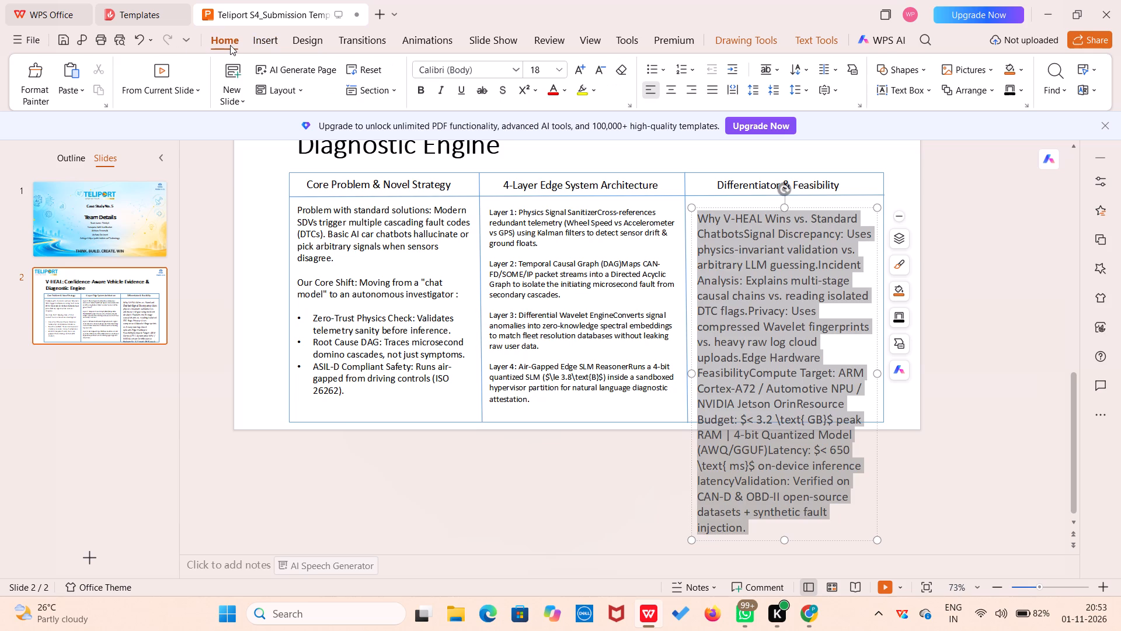
click(564, 68)
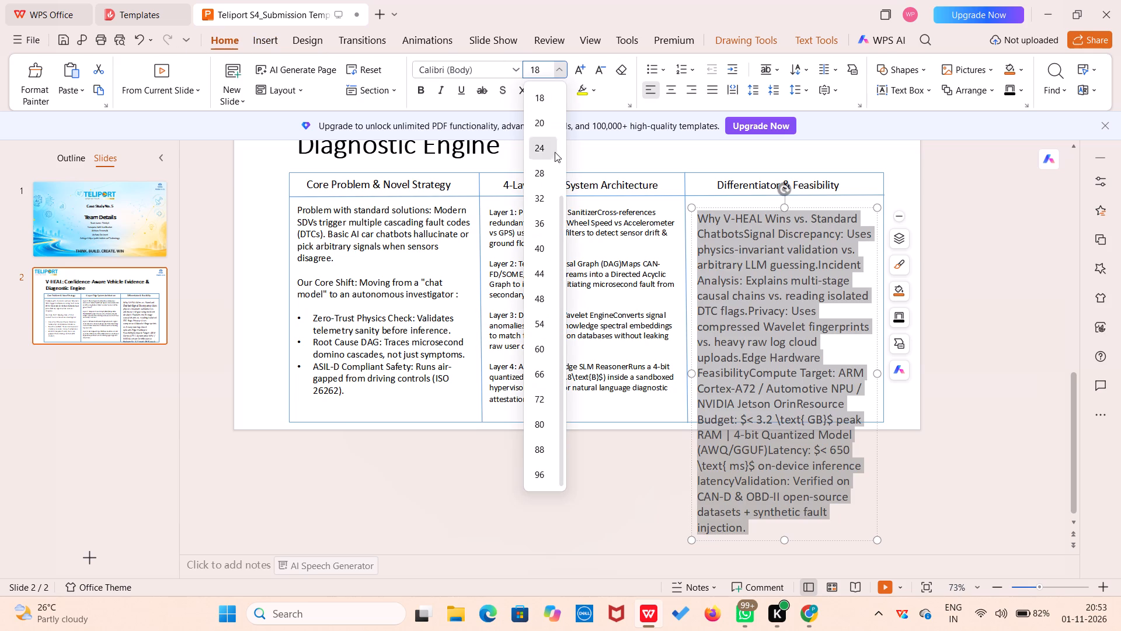
scroll(539, 132, up, 3)
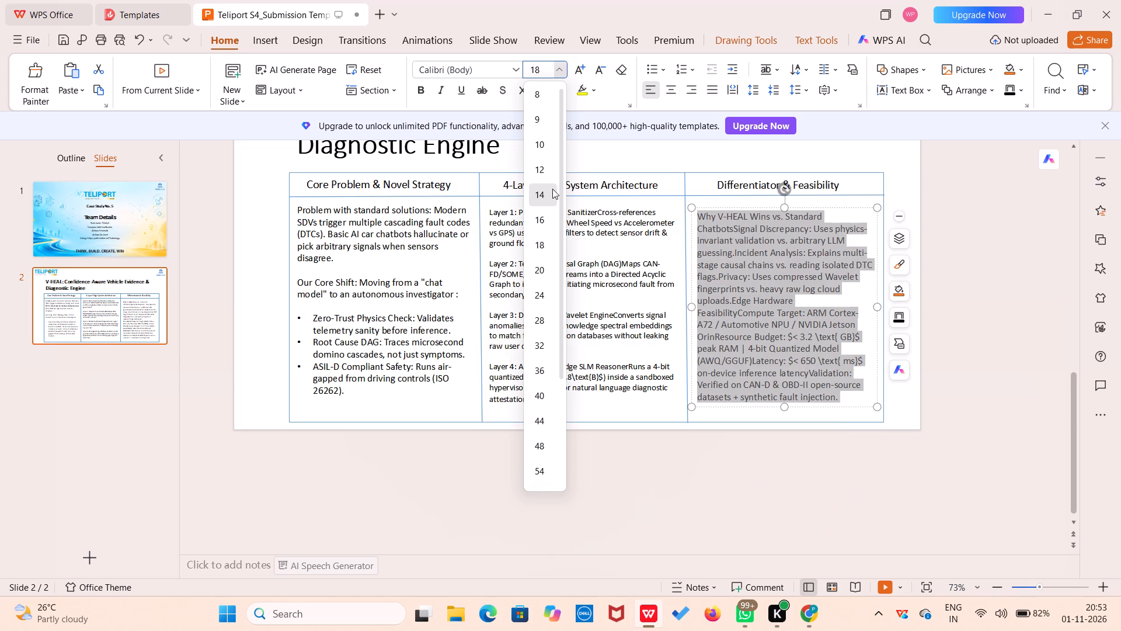
click(552, 189)
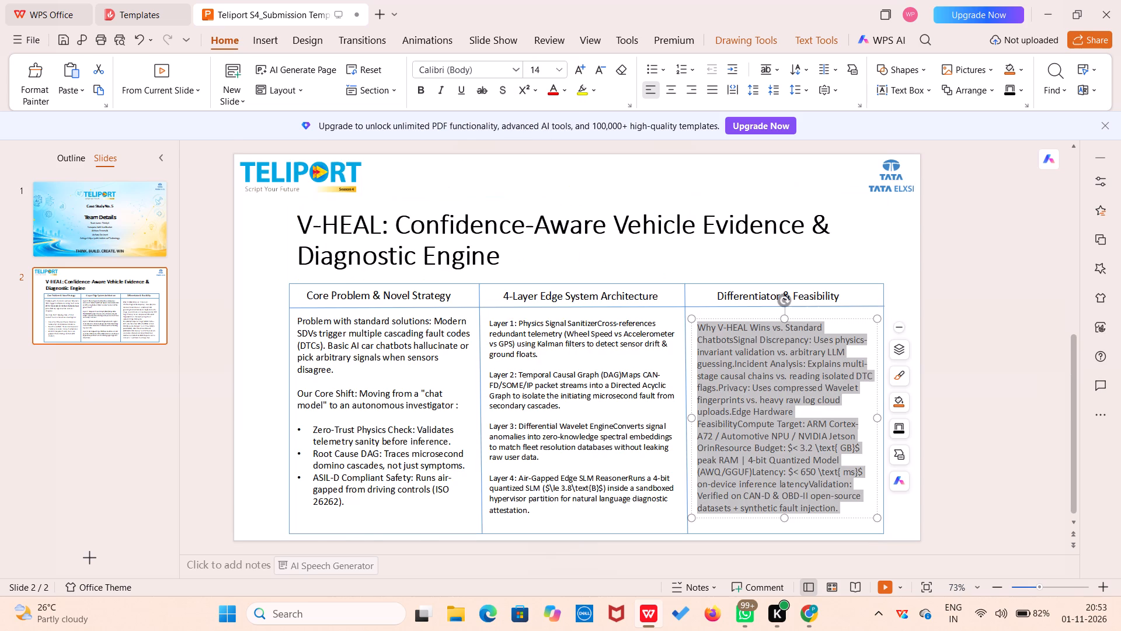
click(990, 291)
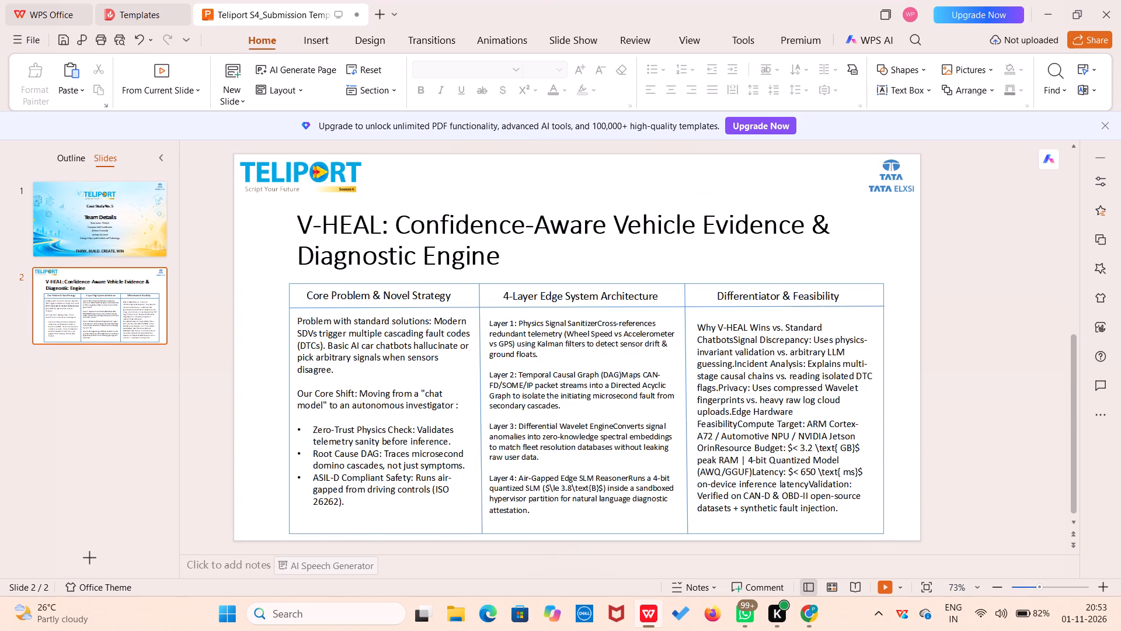
click(427, 354)
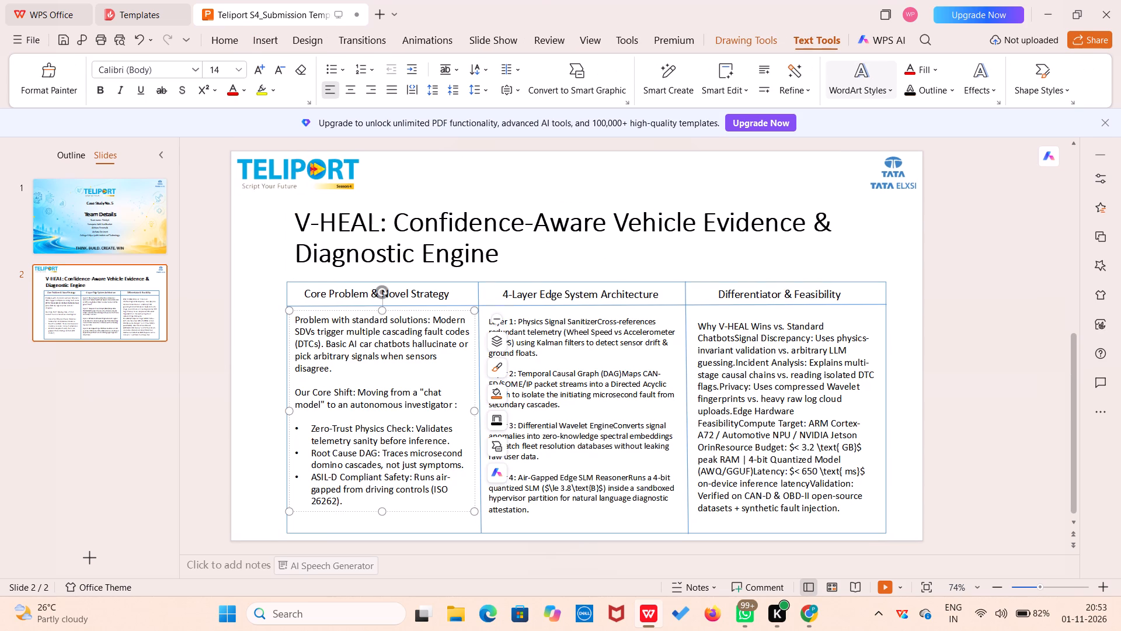
click(601, 342)
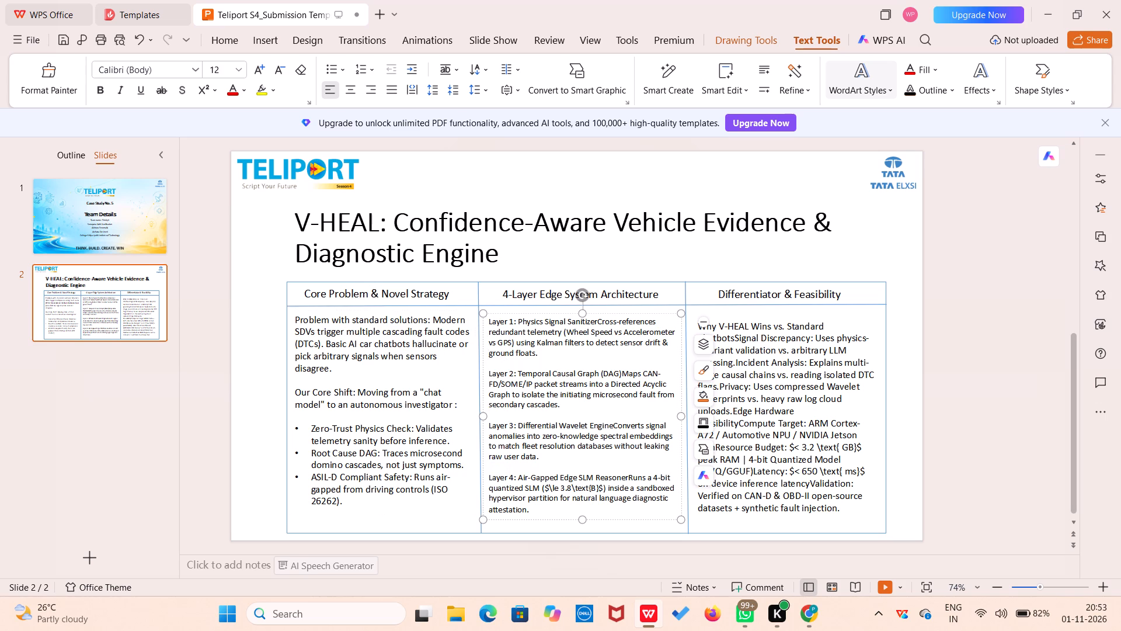
Move the Differentiator & Feasibility body text box slightly so its top aligns with the middle column's text box.
click(780, 411)
click(823, 319)
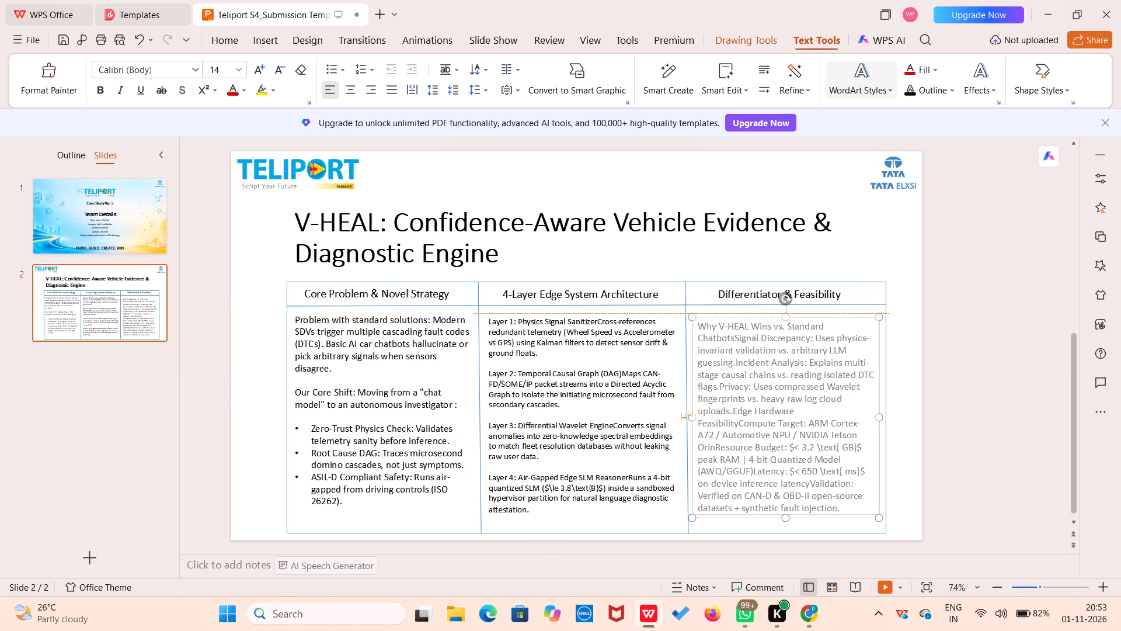
click(974, 363)
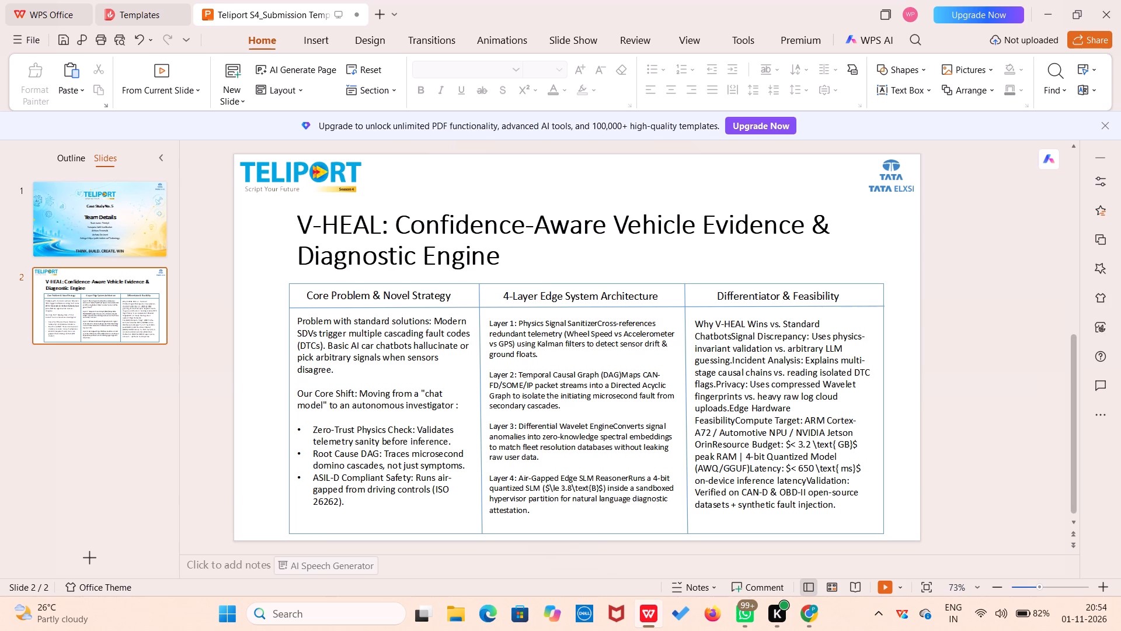
Insert line breaks after "Signal Discrepancy:" and before "Incident Analysis" and "Privacy" in the Differentiator & Feasibility body text.
click(814, 340)
key(Return)
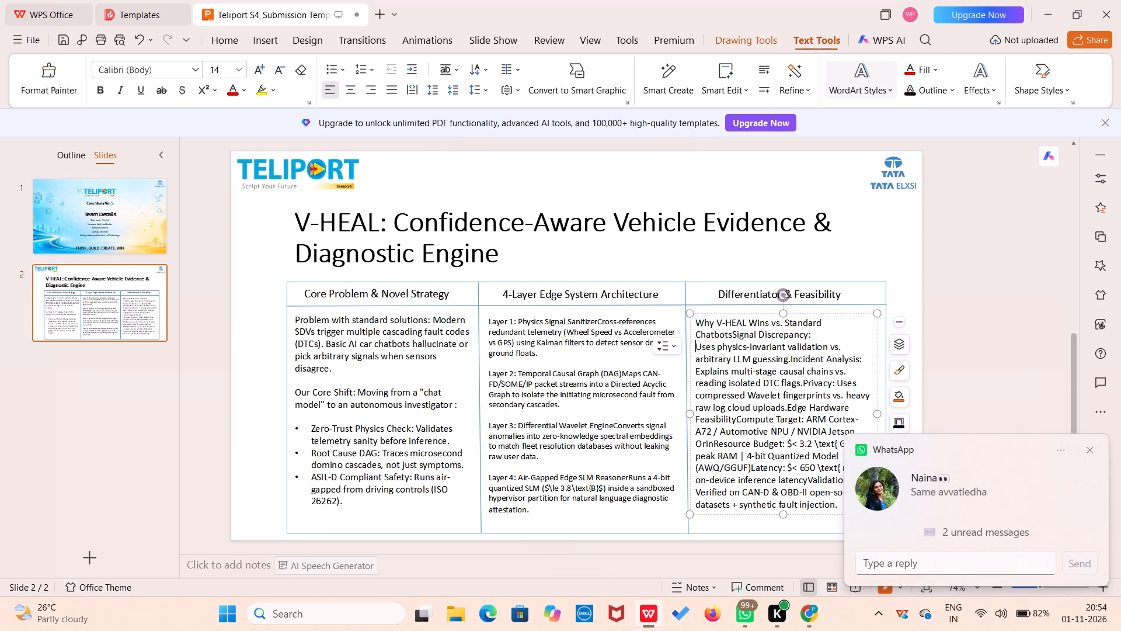
click(791, 359)
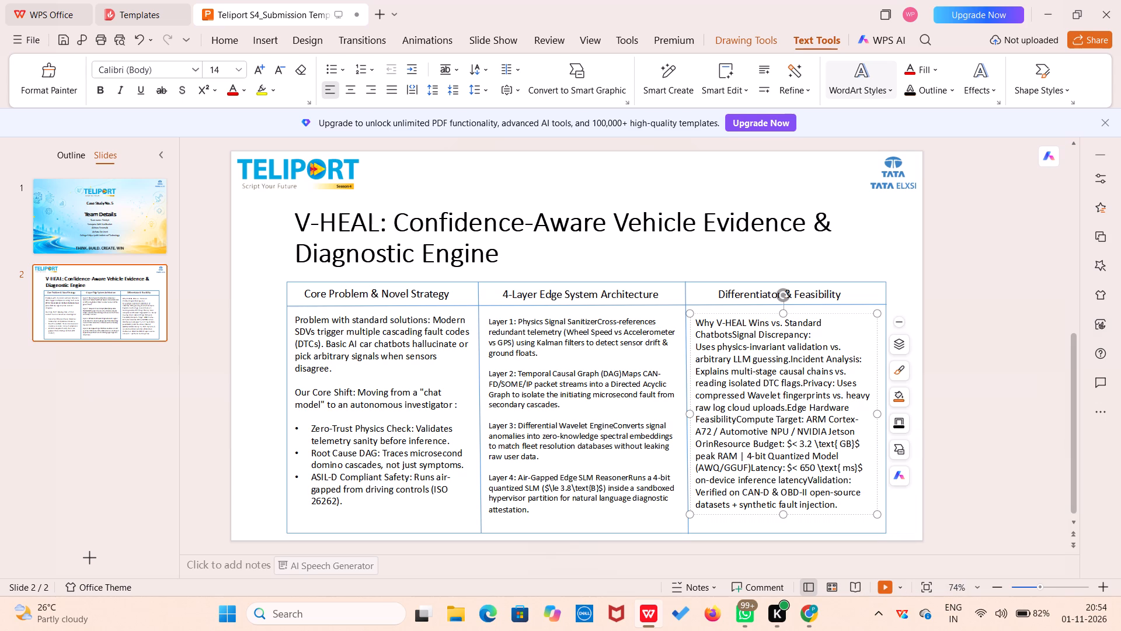
key(Return)
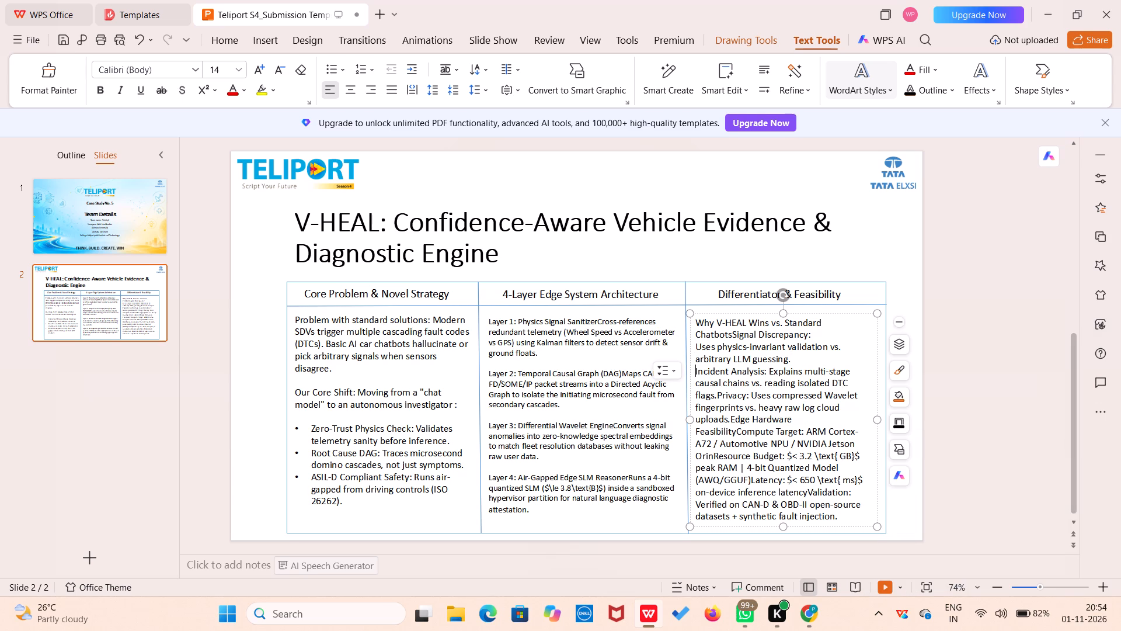
click(719, 397)
key(Return)
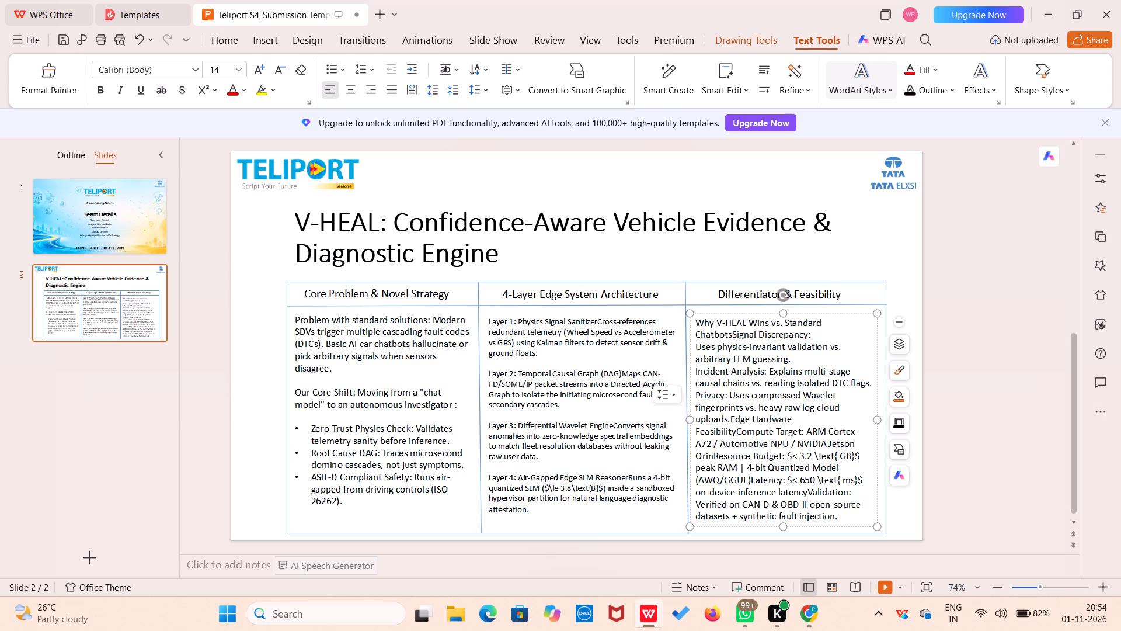
Delete the space before "Standard" in the opening "Why V-HEAL Wins vs. Standard" line of the Differentiator & Feasibility text.
click(784, 324)
key(BackSpace)
Remove the period after "vs" in the "Why V-HEAL Wins" line, keeping a space before "Standard".
key(BackSpace)
key(space)
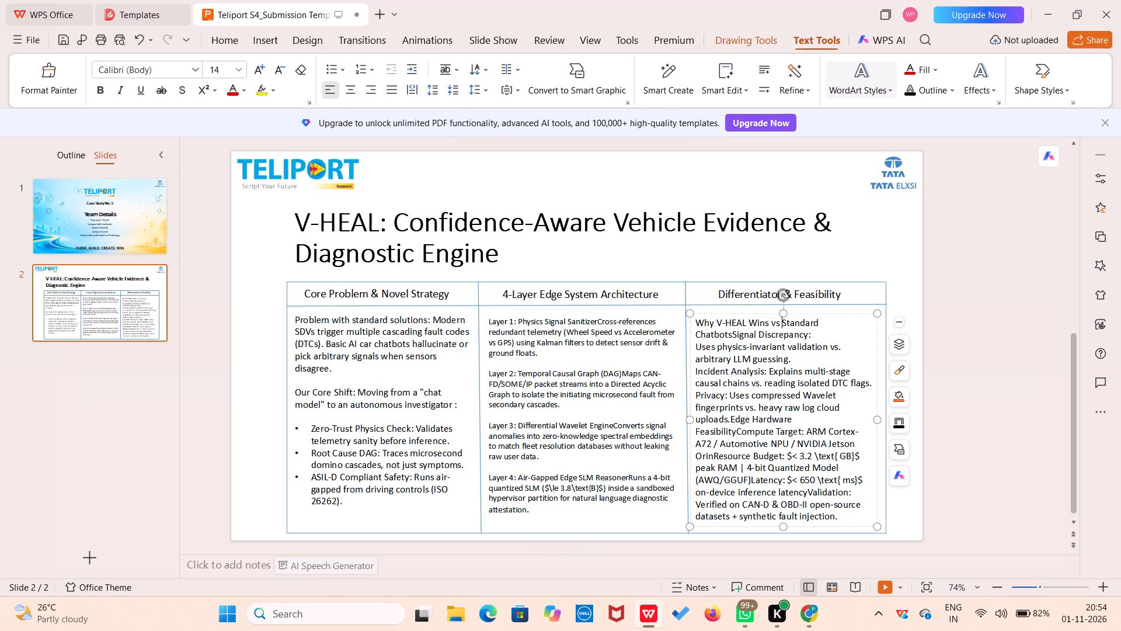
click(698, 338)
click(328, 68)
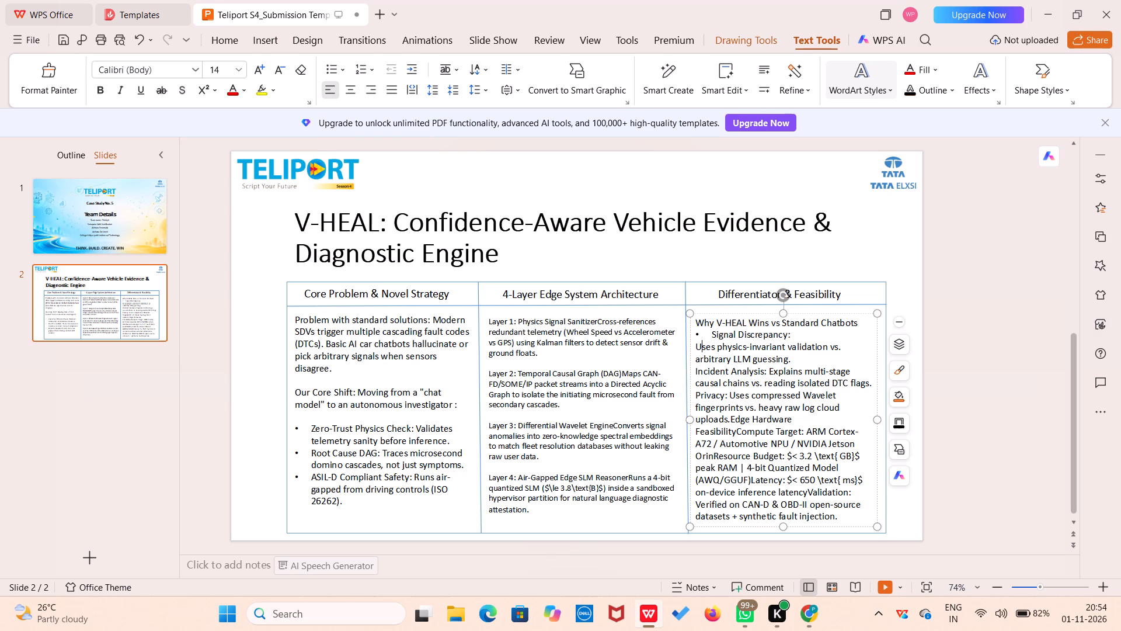
key(Left)
key(BackSpace)
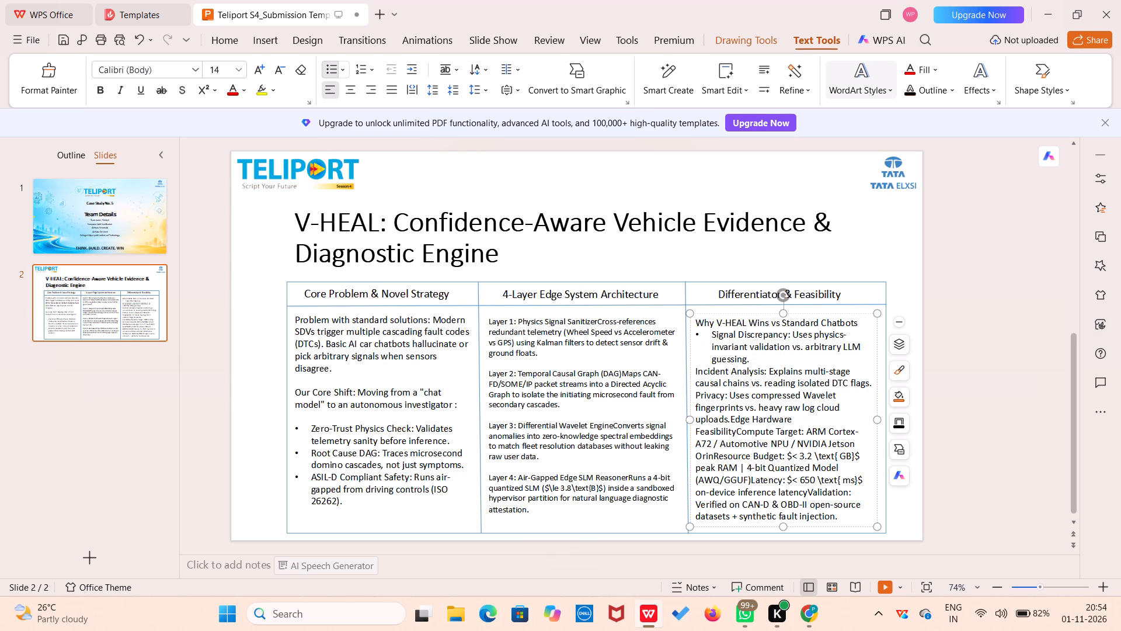
Make the "Incident Analysis" line in the Differentiator & Feasibility column a bullet.
click(699, 369)
key(Left)
click(329, 65)
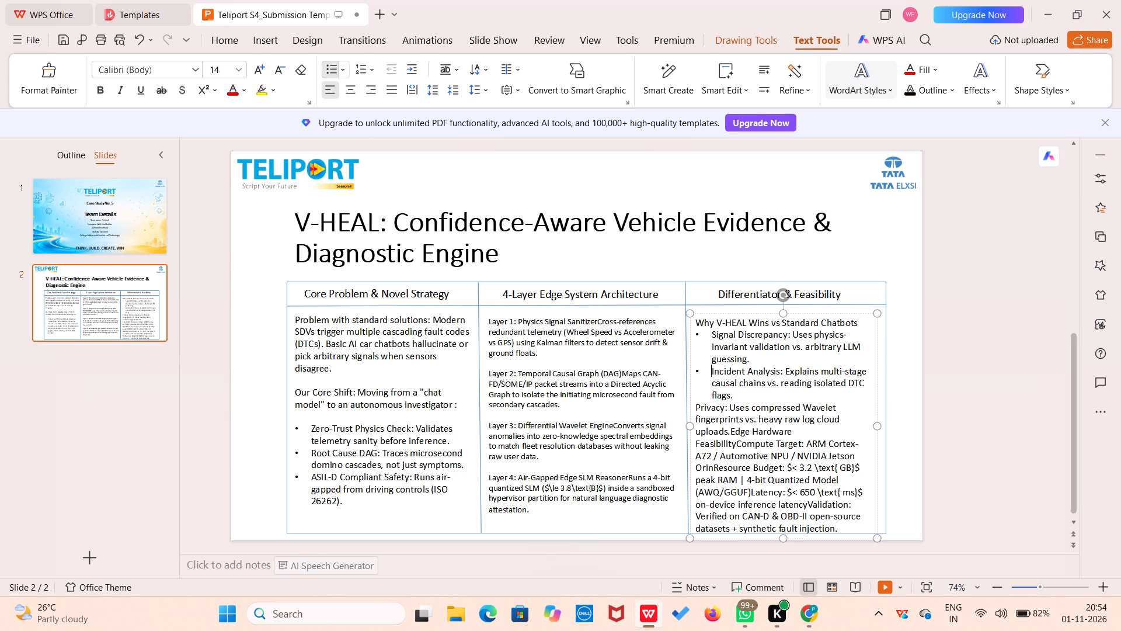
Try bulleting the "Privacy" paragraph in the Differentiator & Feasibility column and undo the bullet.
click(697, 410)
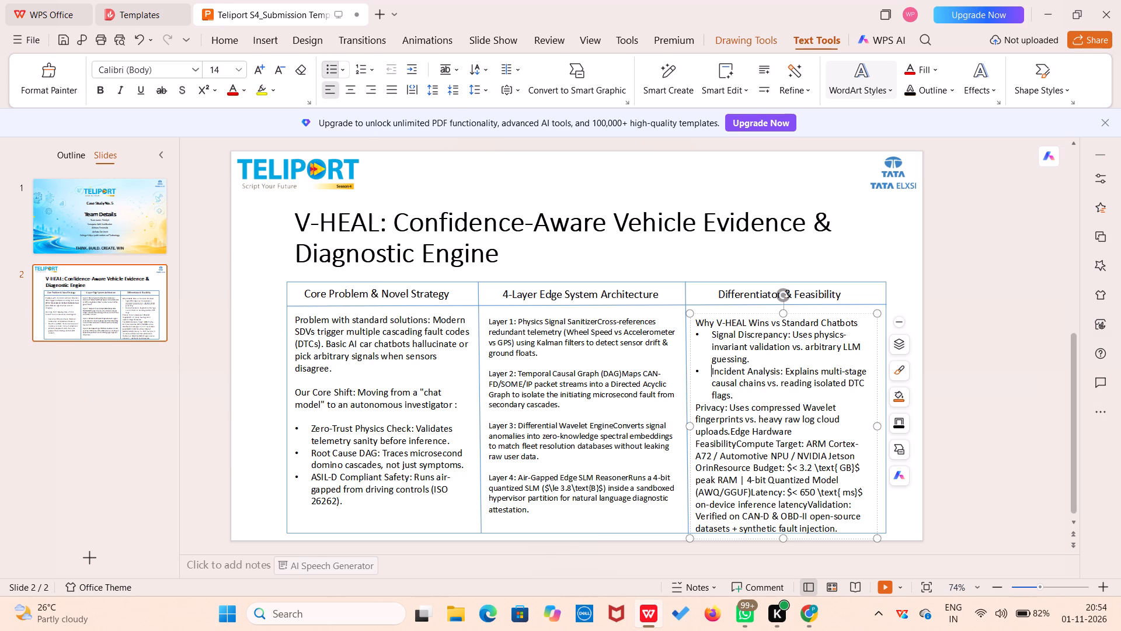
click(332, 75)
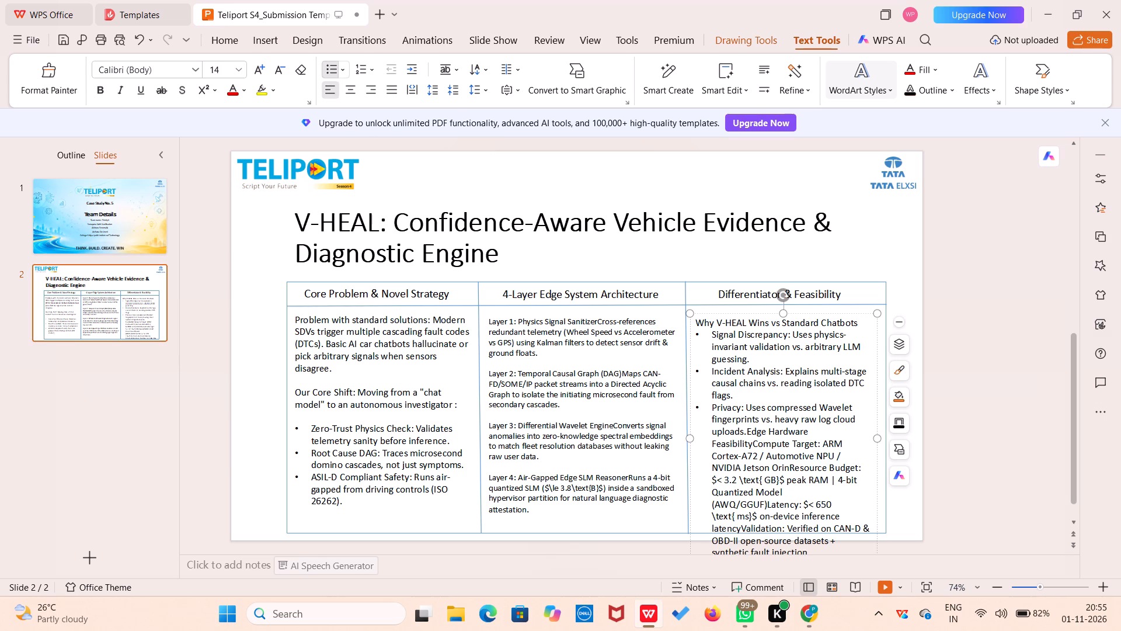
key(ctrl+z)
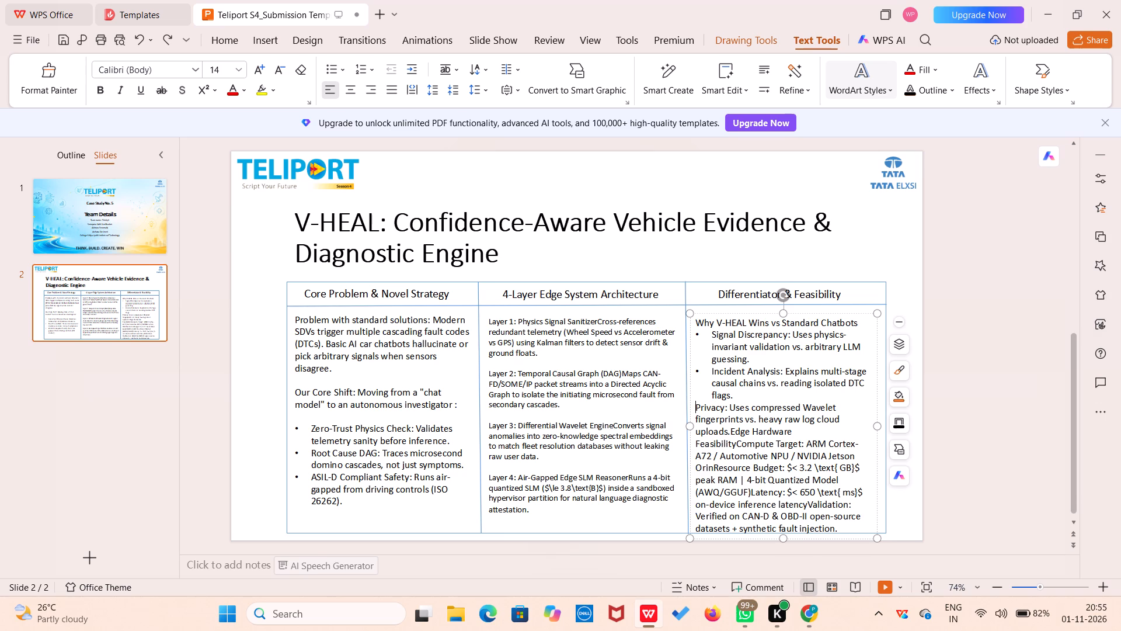
Put "Edge Hardware Feasibility" on its own line between the Privacy and Compute Target text, checking against the Gemini chat's layout.
click(731, 431)
key(Return)
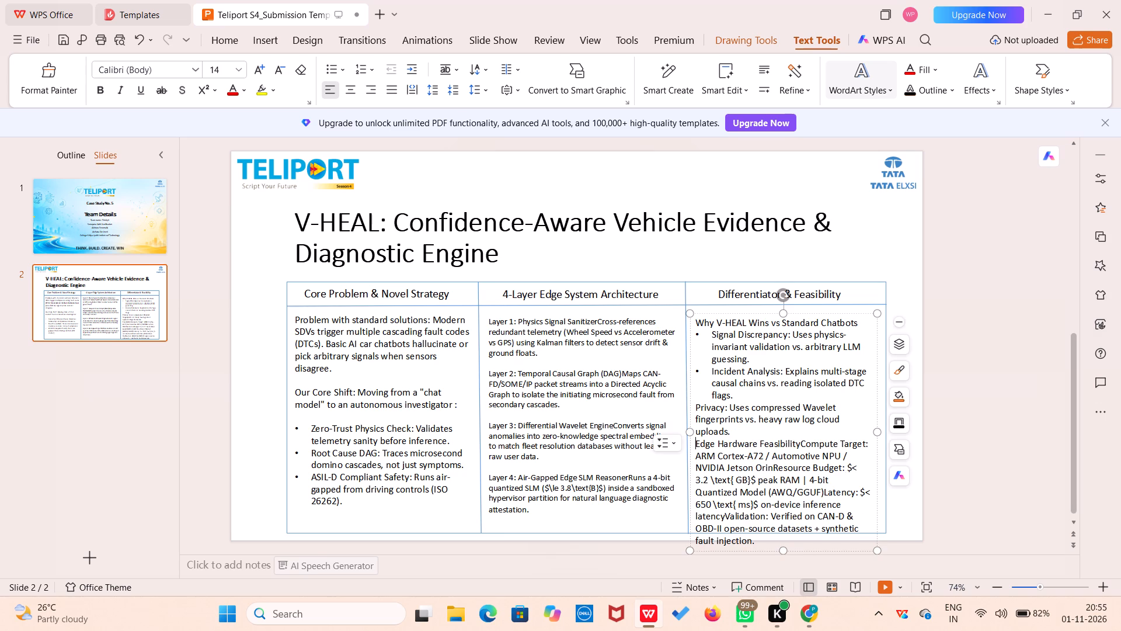
key(alt+Tab)
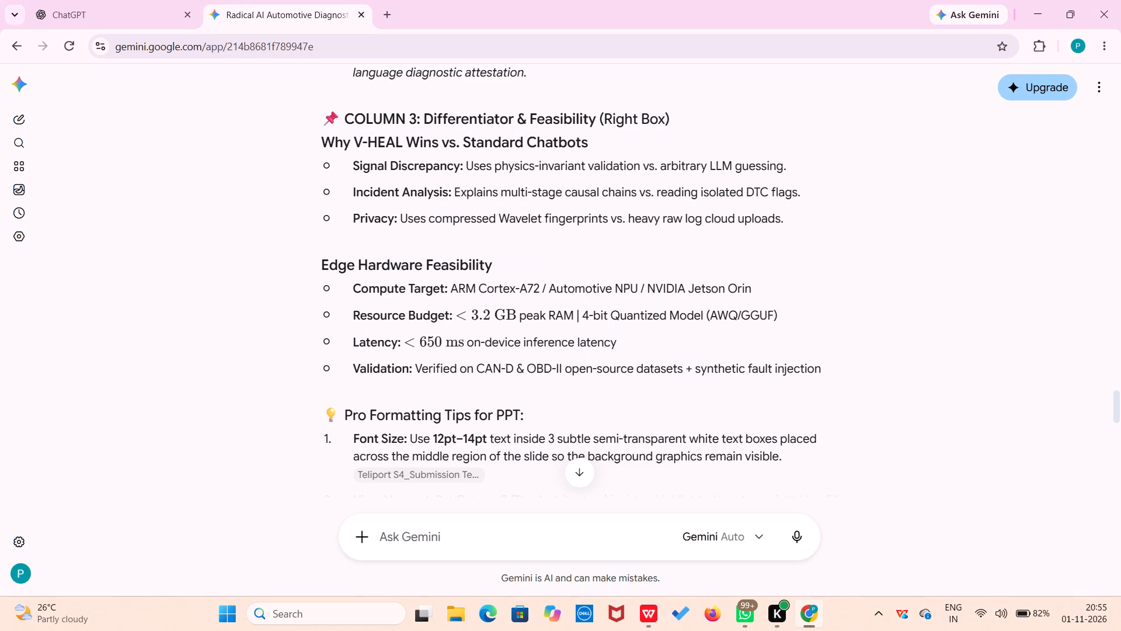
key(alt+Tab)
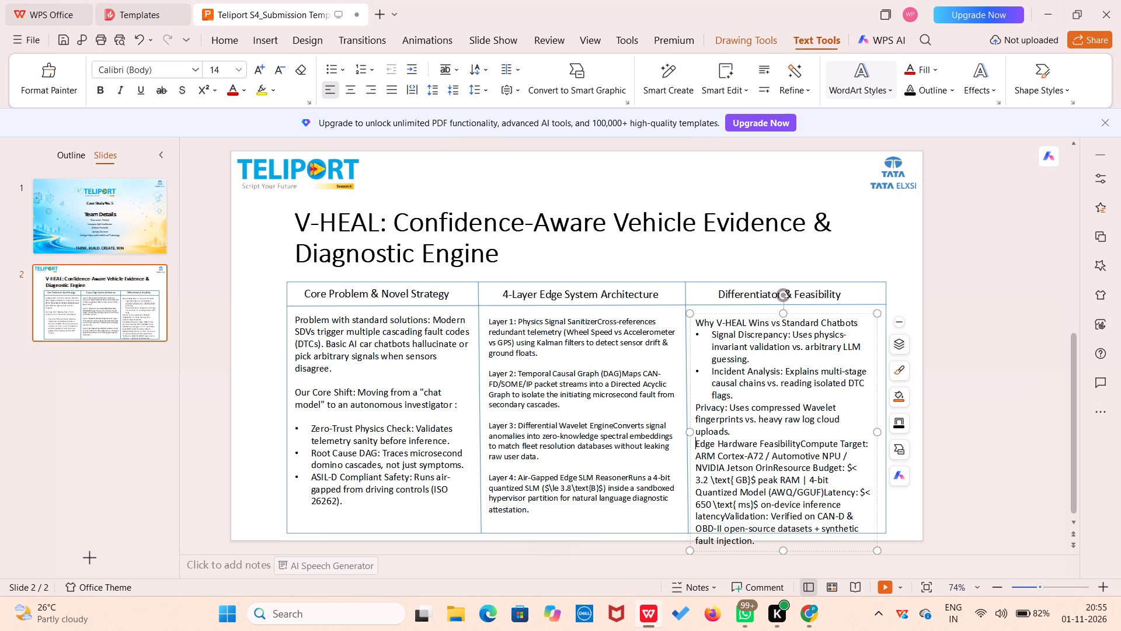
click(802, 447)
key(Return)
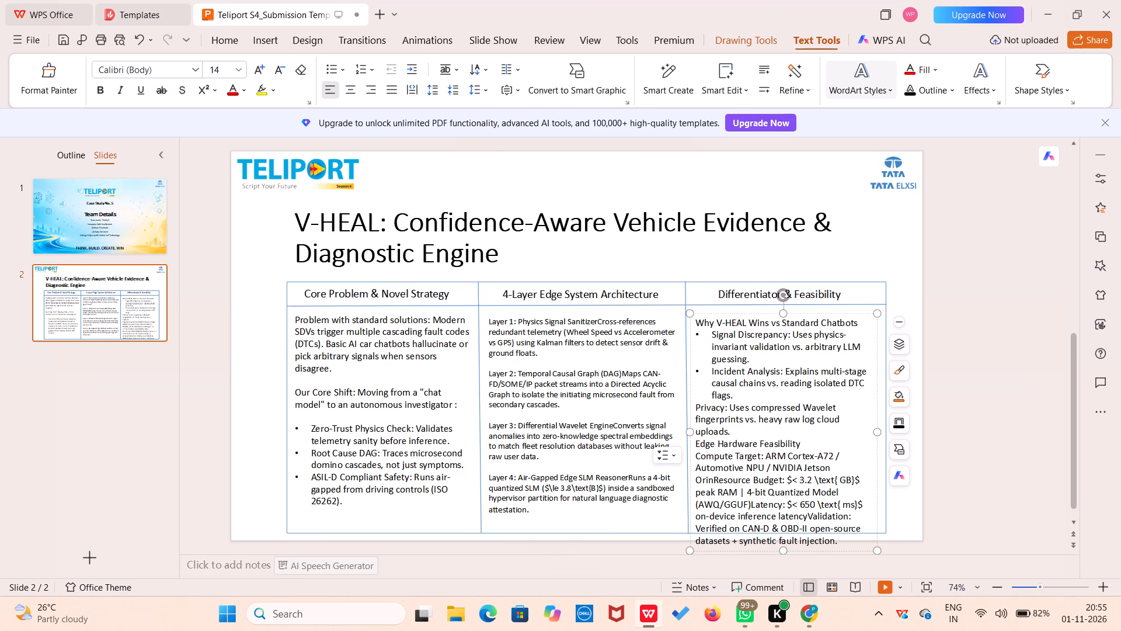
Start new lines at "Latency:" and "Validation:" under Edge Hardware Feasibility, following the Gemini chat's layout.
click(750, 508)
key(Return)
key(alt+Tab)
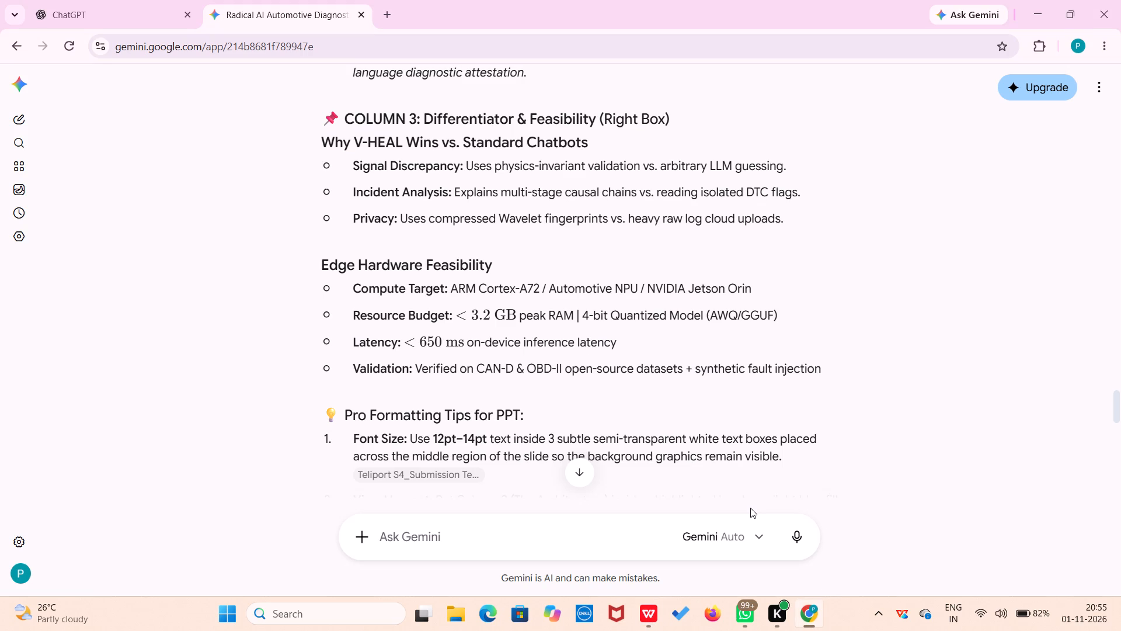
key(alt+Tab)
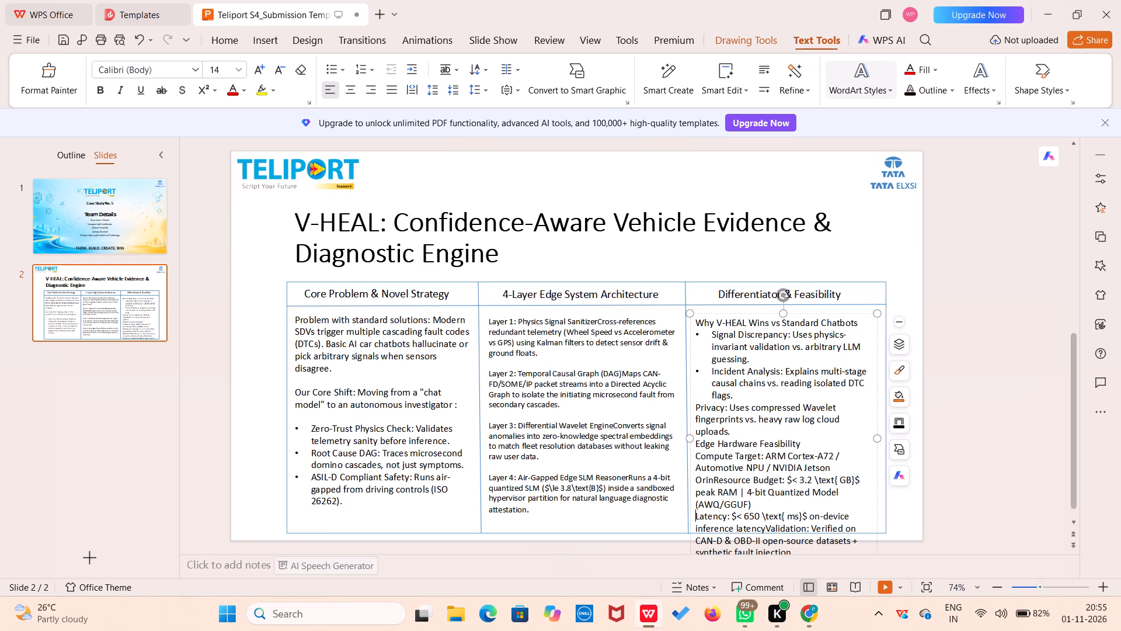
click(765, 527)
key(Return)
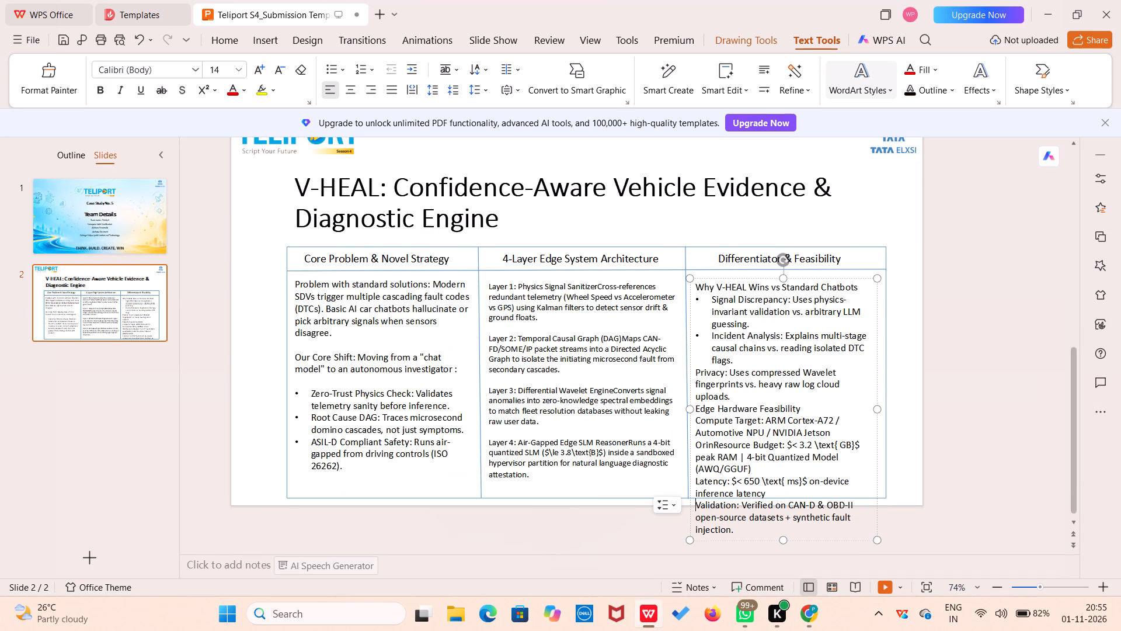
Set all the Differentiator & Feasibility body text to font size 12.
click(750, 536)
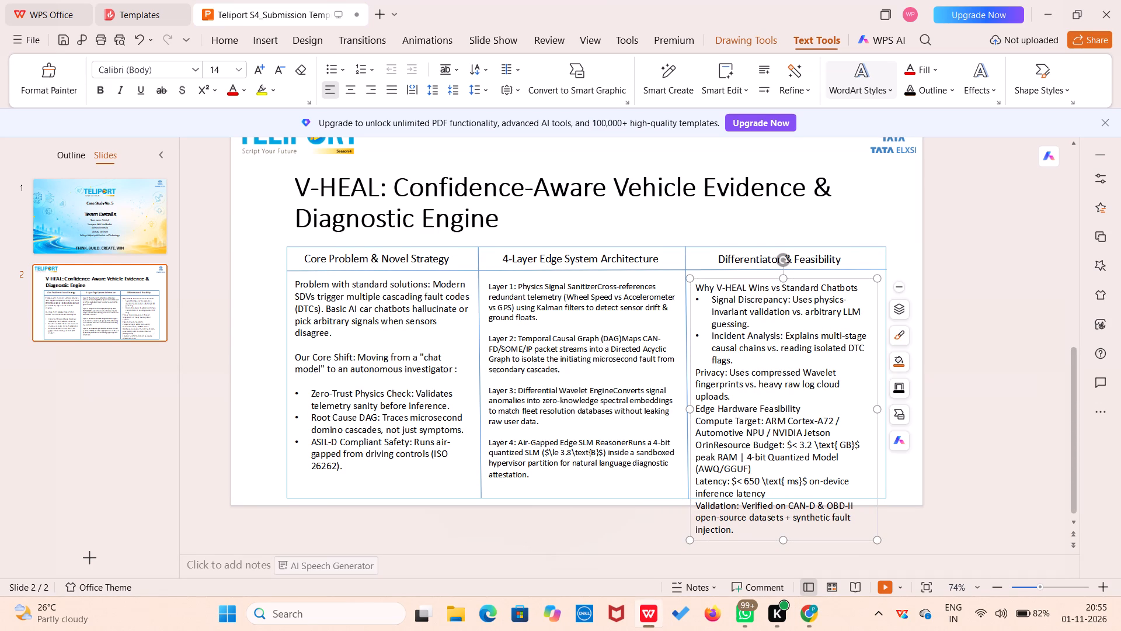
click(739, 527)
key(ctrl+a)
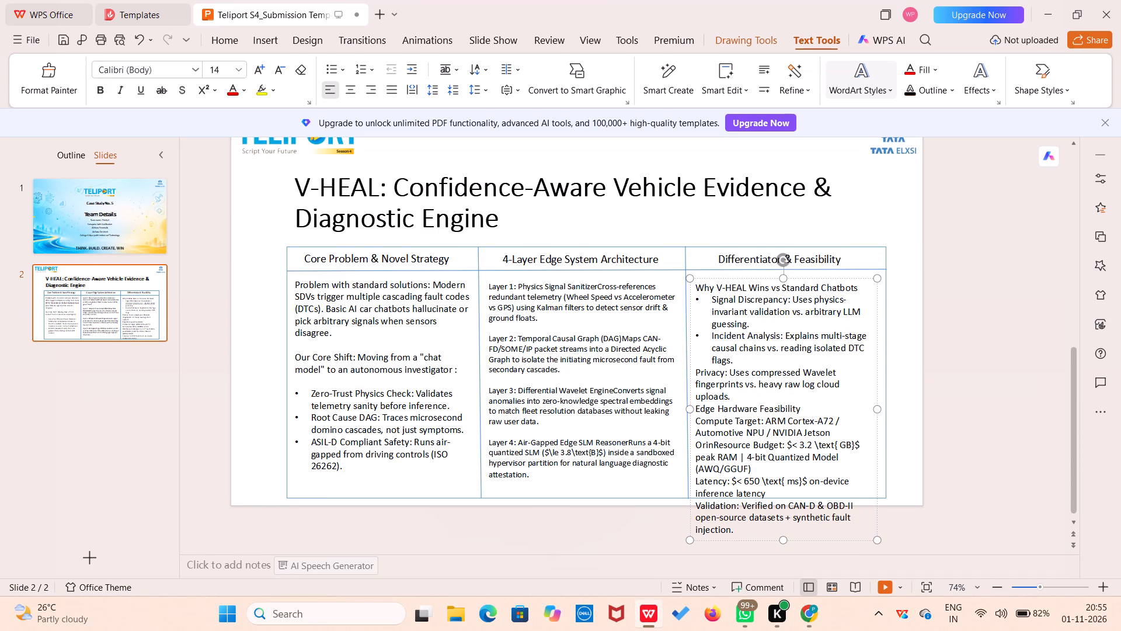
click(239, 67)
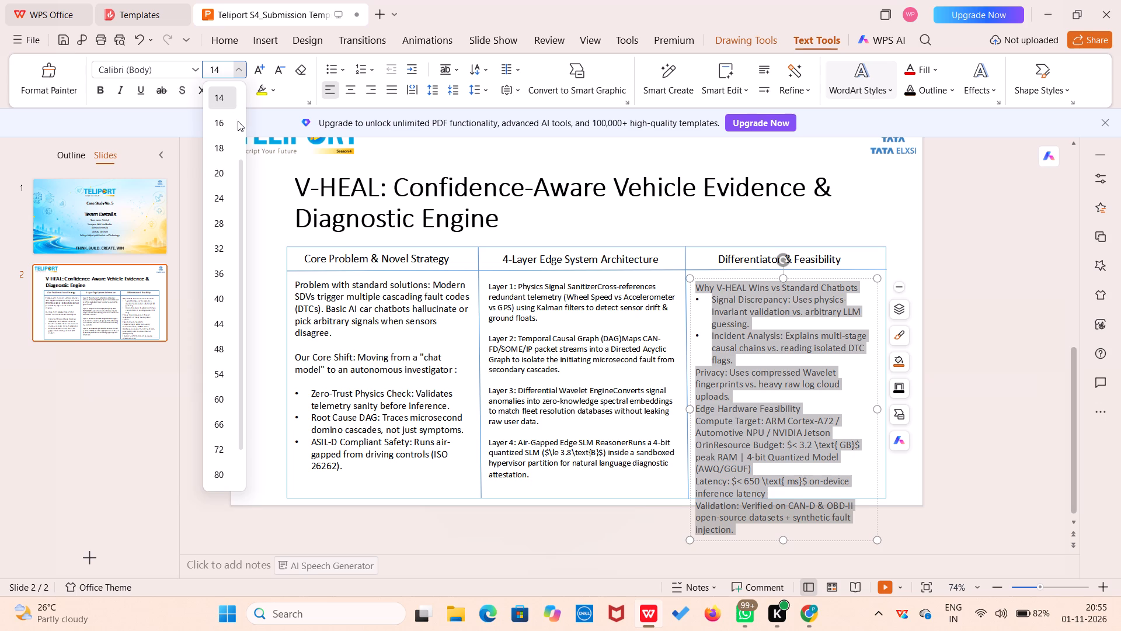
scroll(227, 133, up, 1)
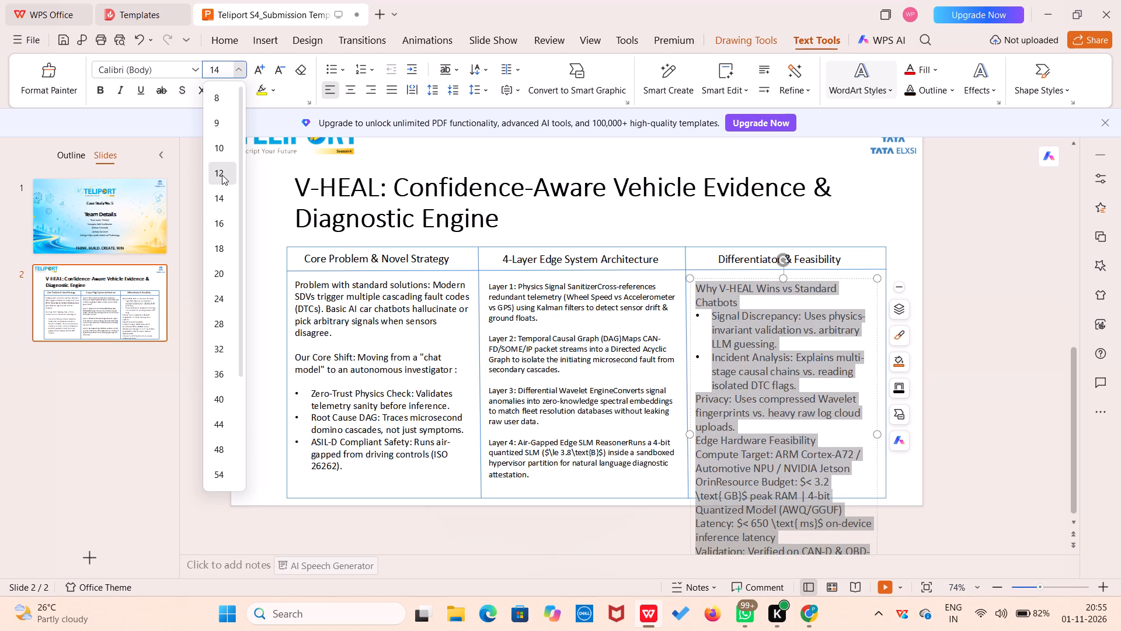
click(222, 175)
scroll(222, 175, up, 2)
click(993, 282)
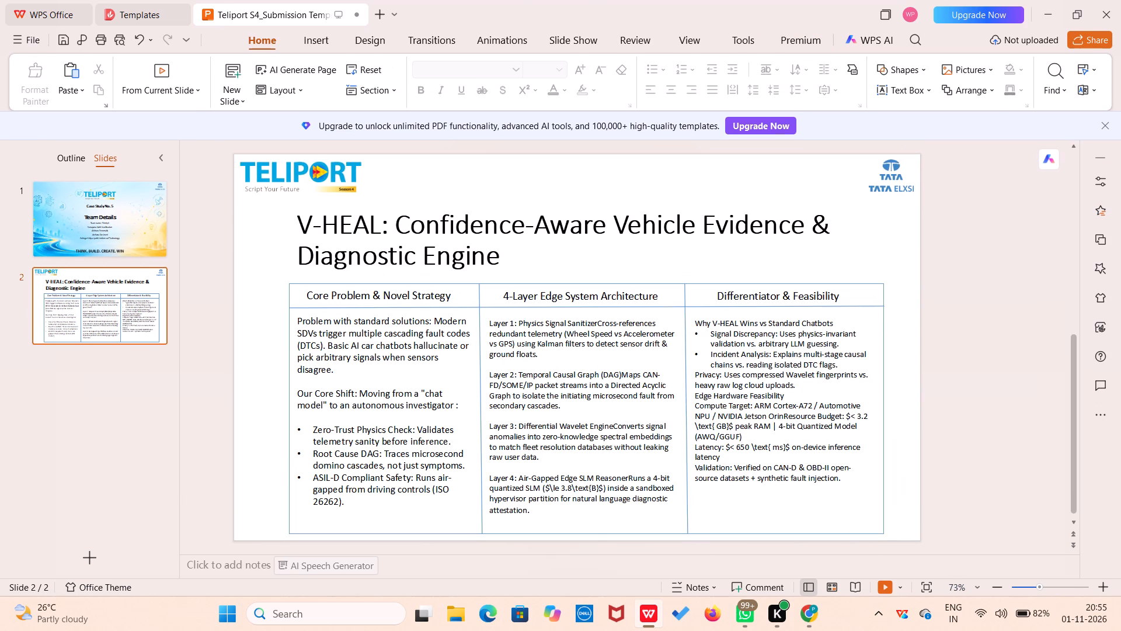
click(697, 407)
key(Left)
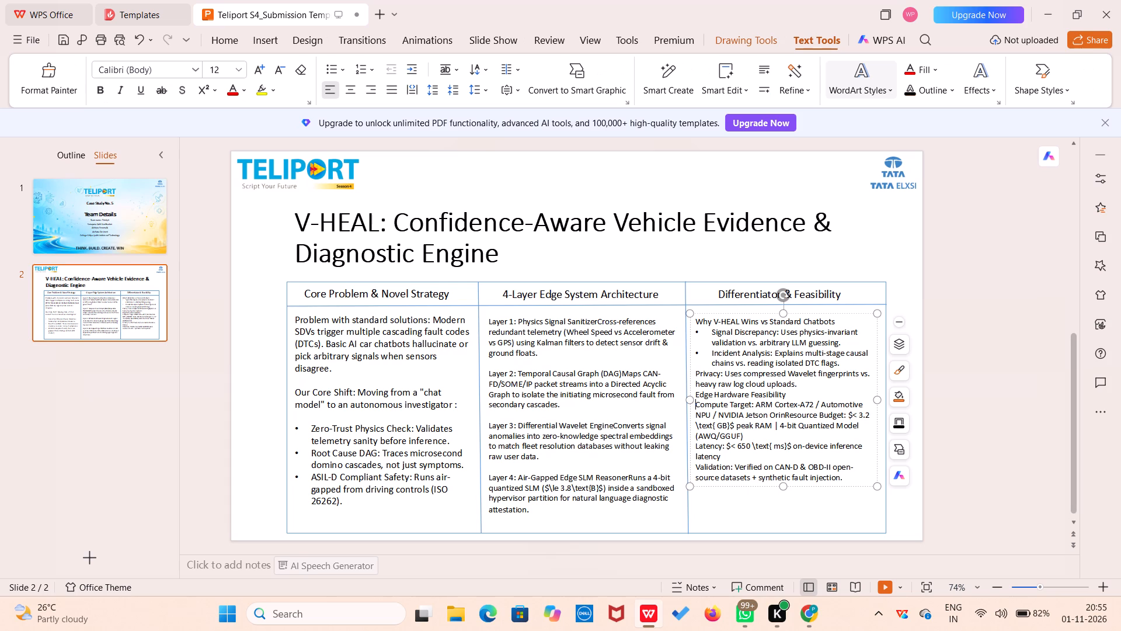
click(328, 67)
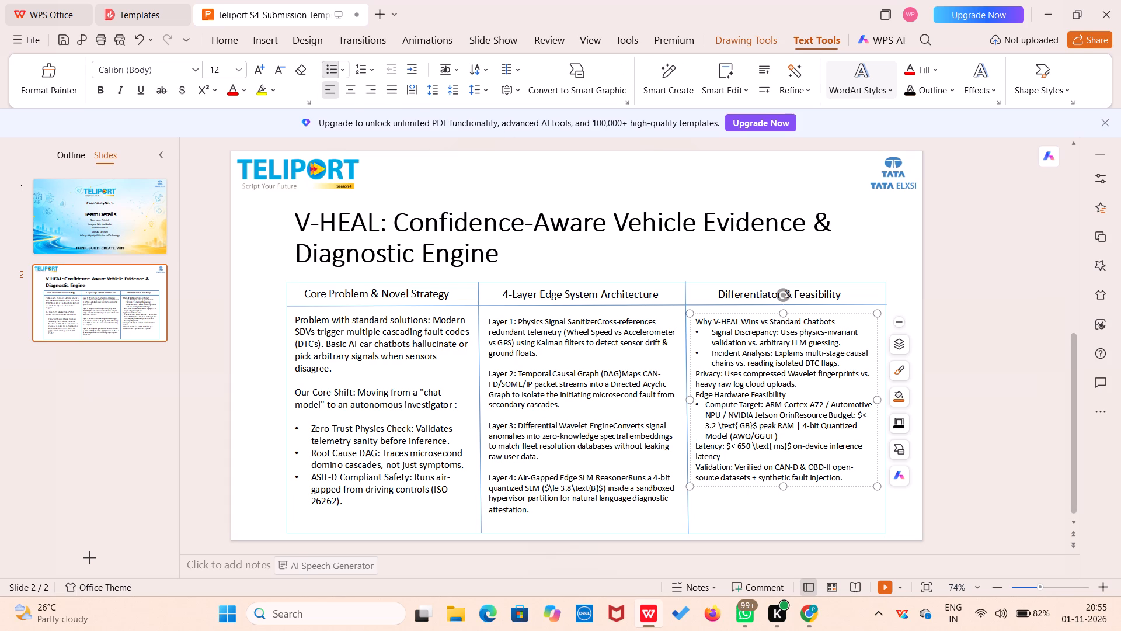
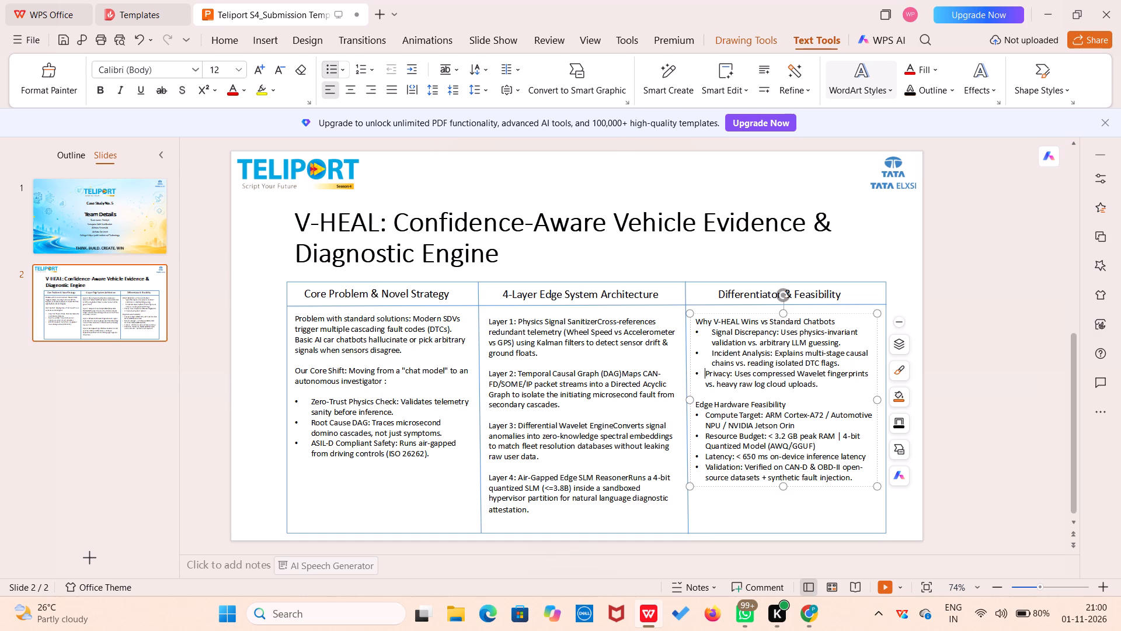
click(969, 293)
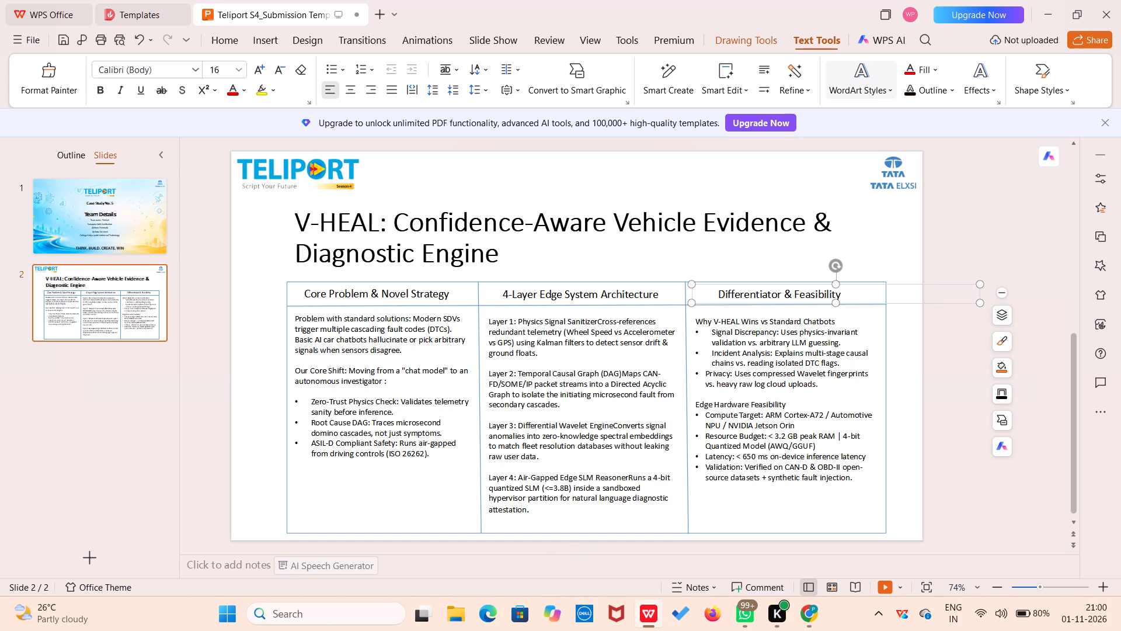
Look over both slides and save the presentation to its same location rather than WPS Cloud.
click(129, 209)
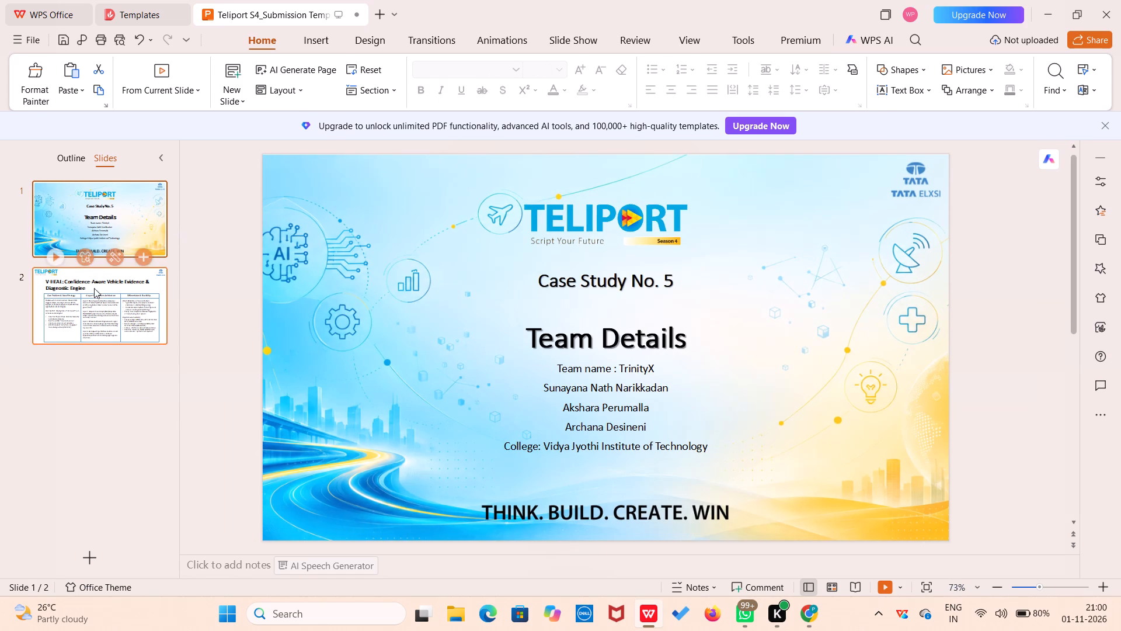
click(88, 308)
click(119, 220)
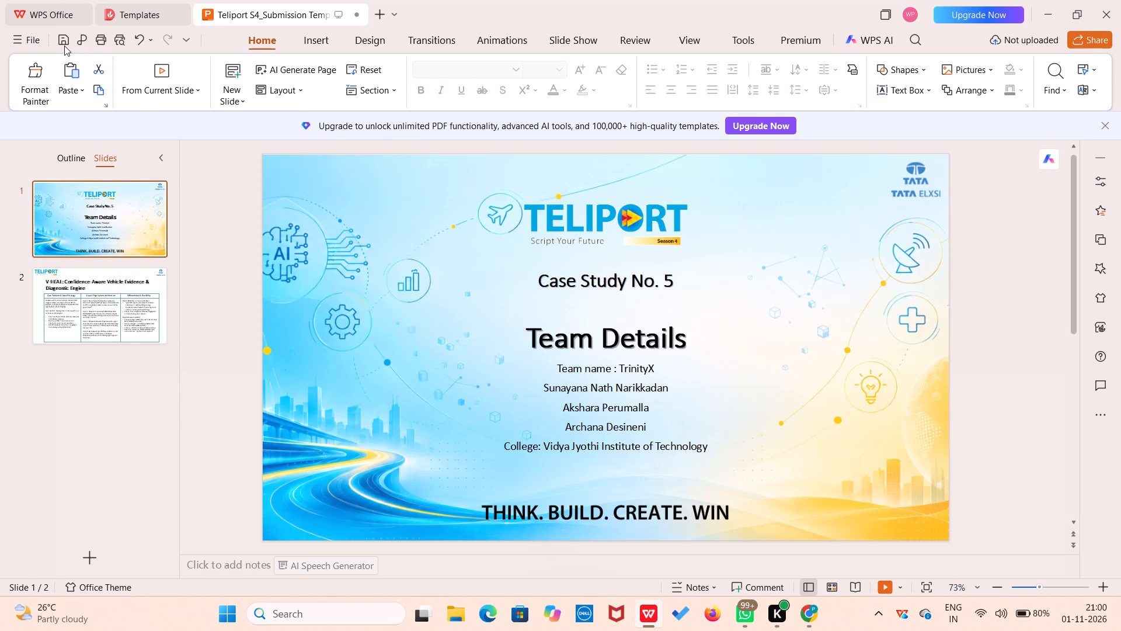
click(64, 41)
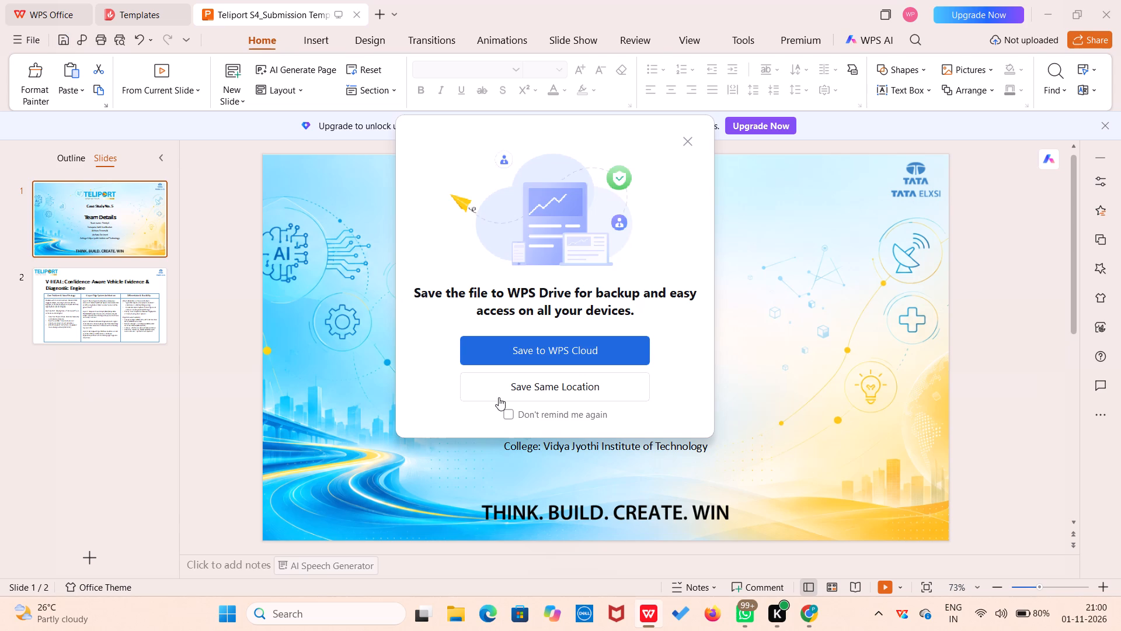
click(517, 395)
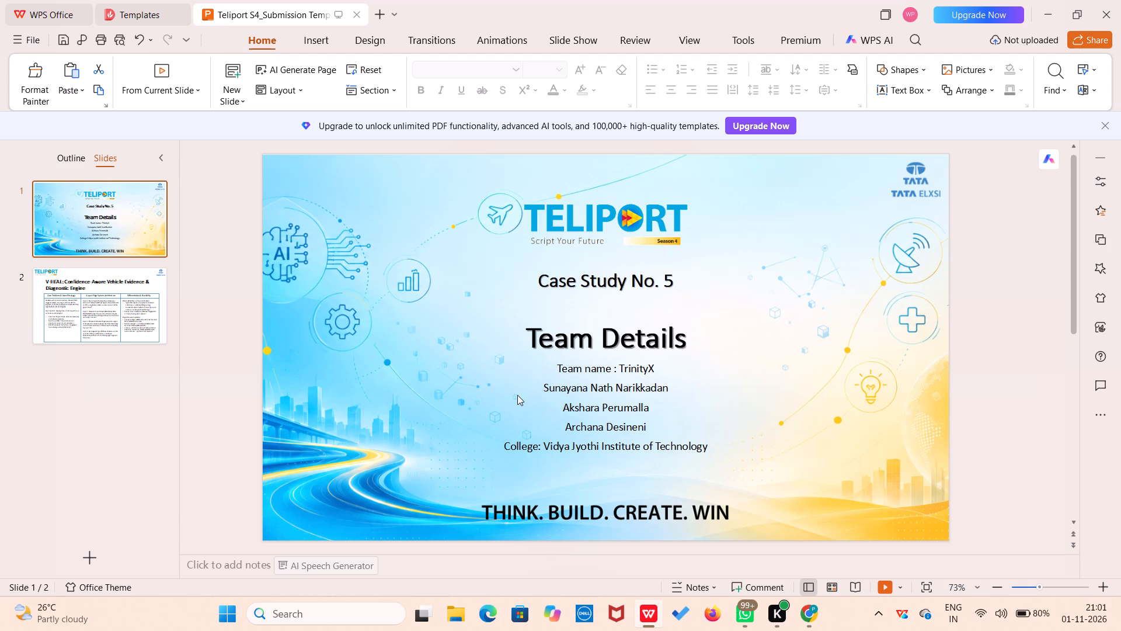
Look for the saved Teliport S4_Submission Template file in File Explorer's Documents, Downloads and recent files, closing the window when done.
key(super+d)
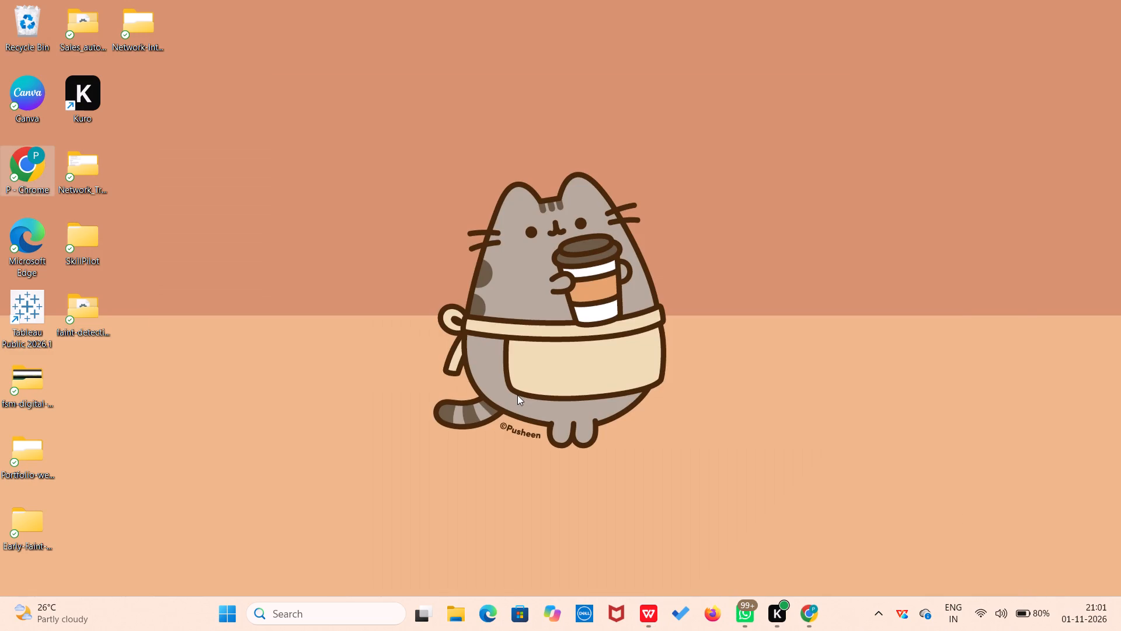
click(462, 622)
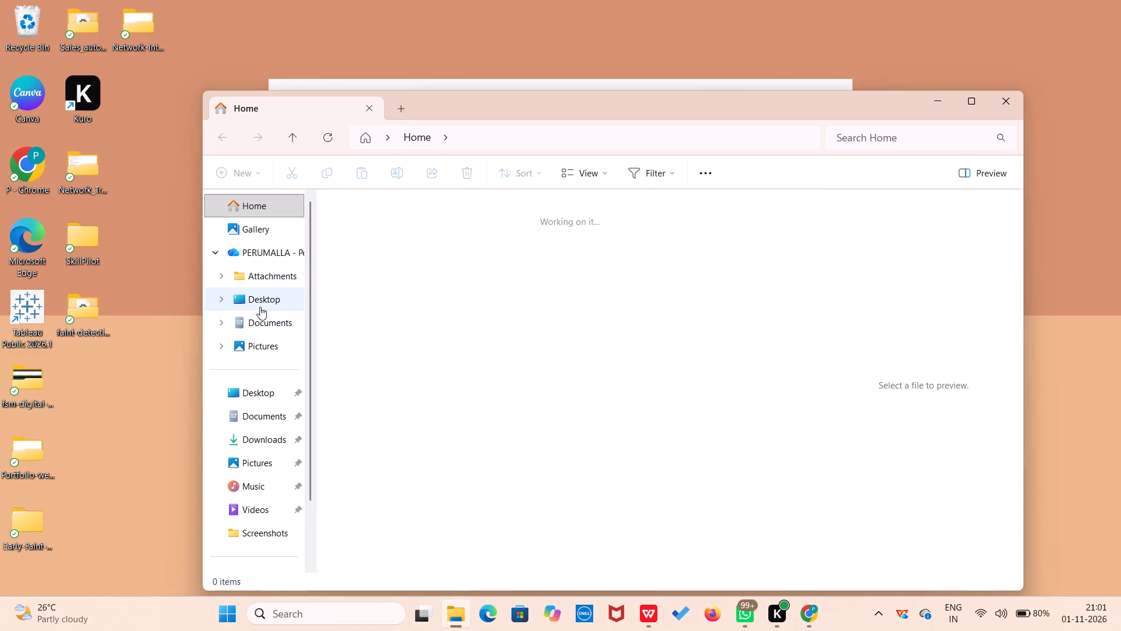
click(256, 420)
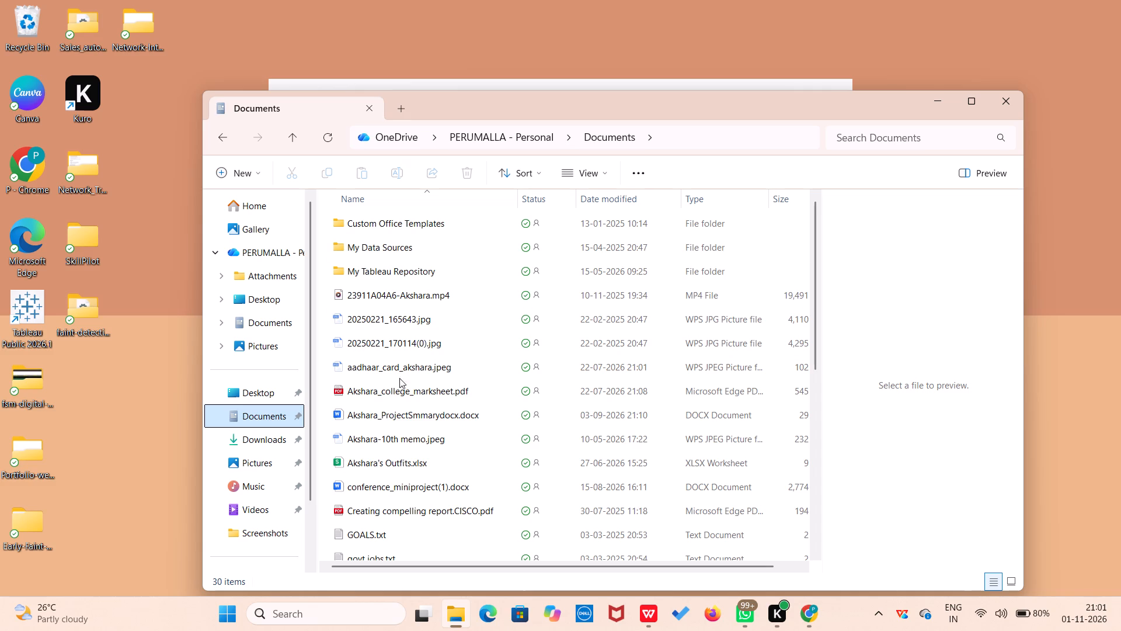
click(260, 441)
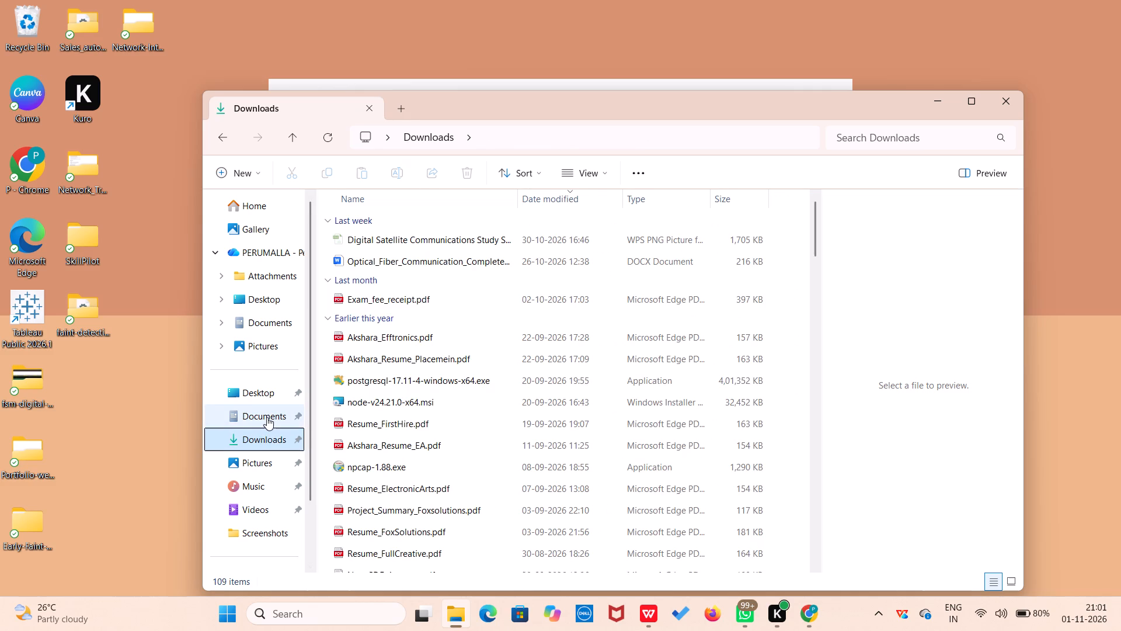
click(267, 417)
scroll(412, 313, down, 1)
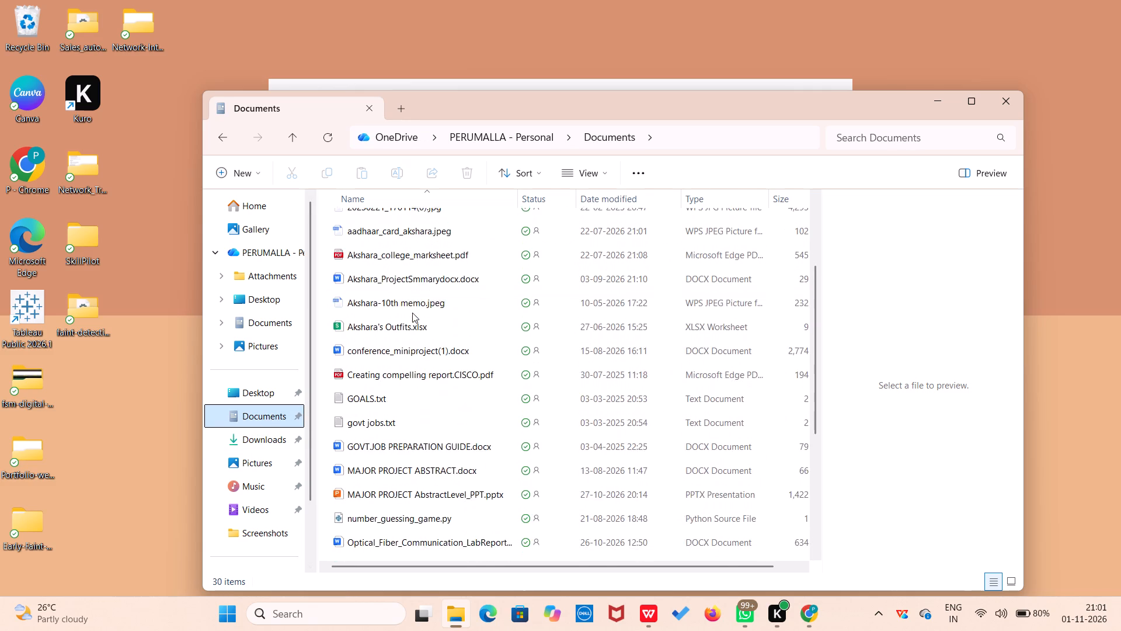
scroll(412, 313, down, 3)
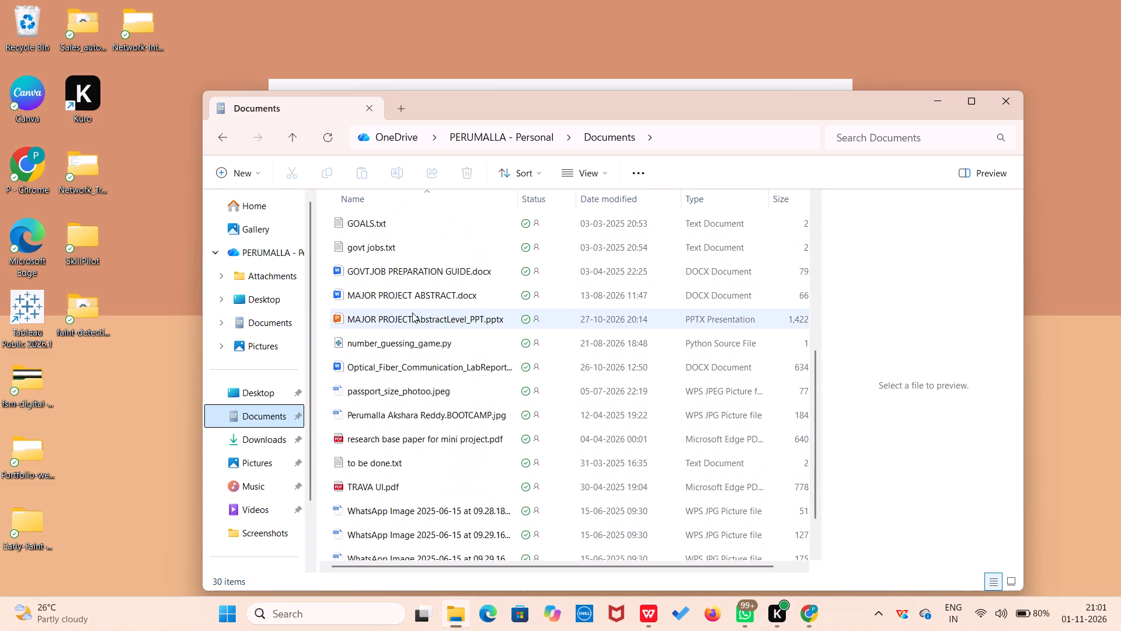
scroll(412, 313, down, 3)
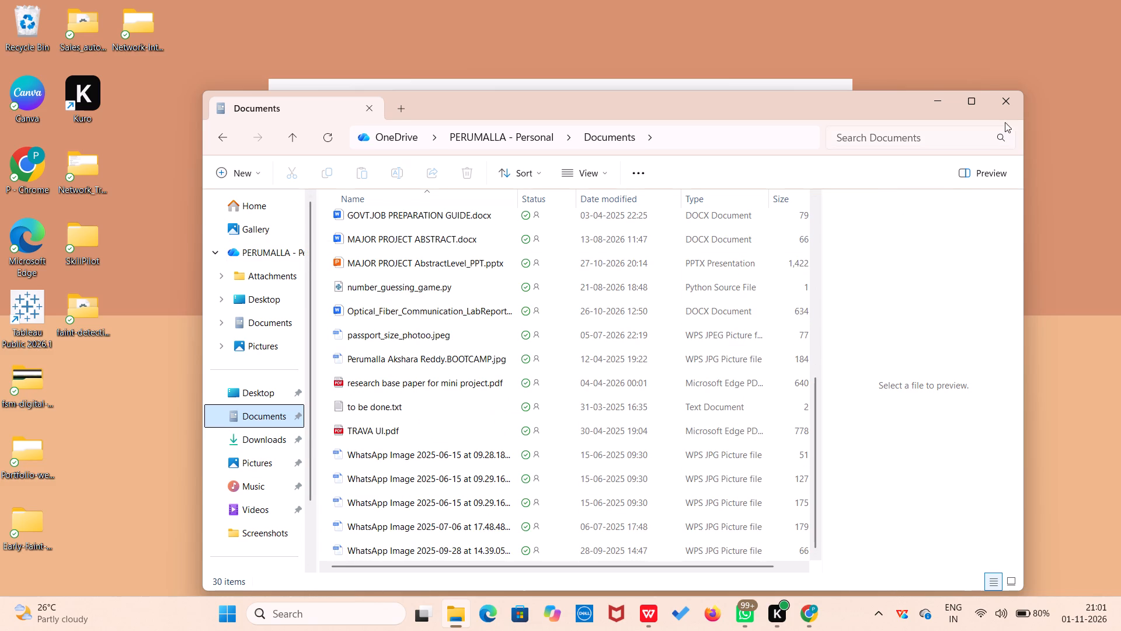
click(1008, 91)
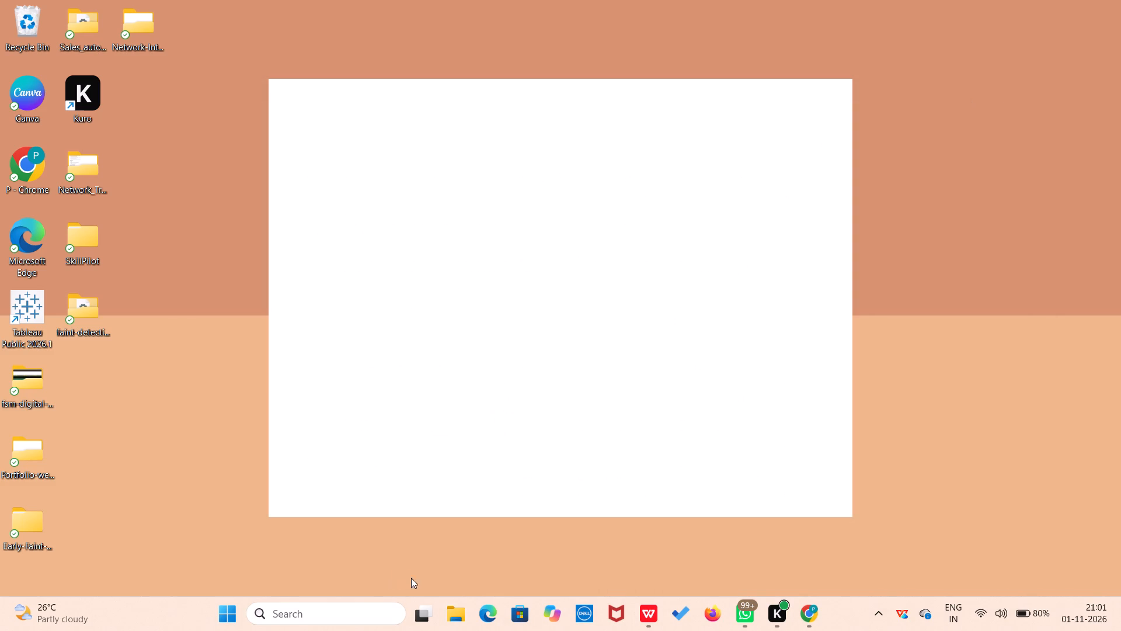
click(454, 607)
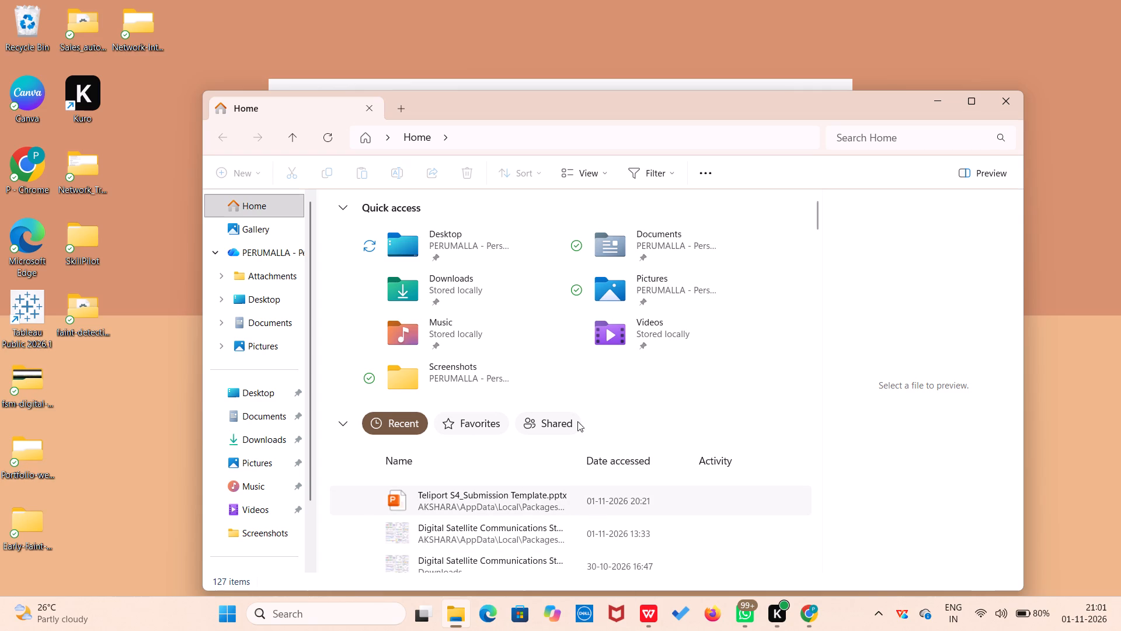
click(1008, 108)
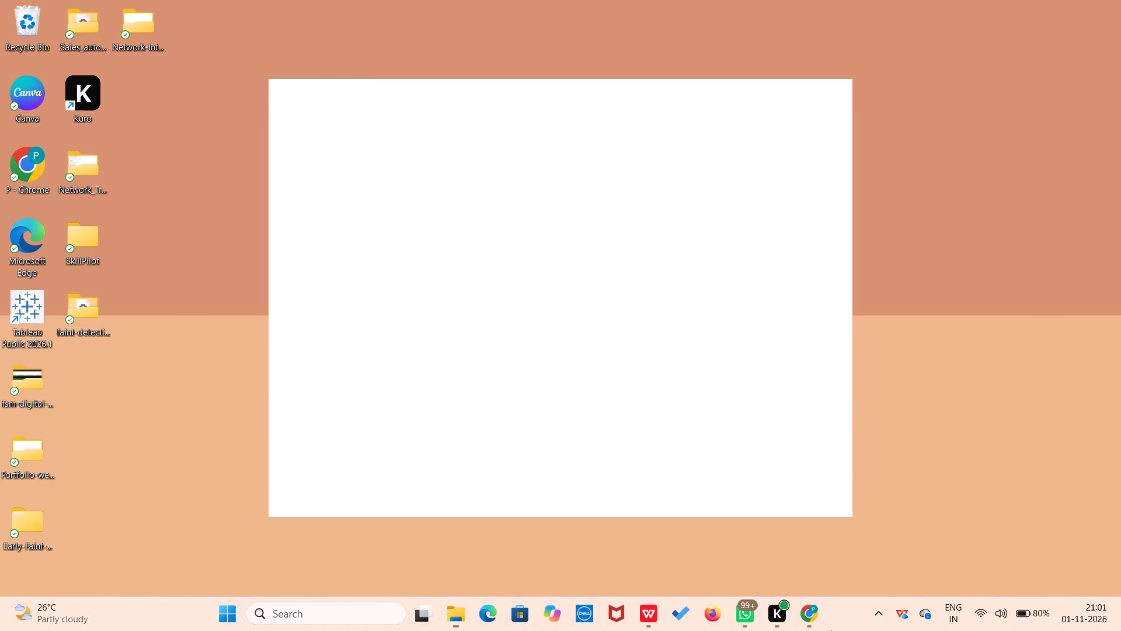
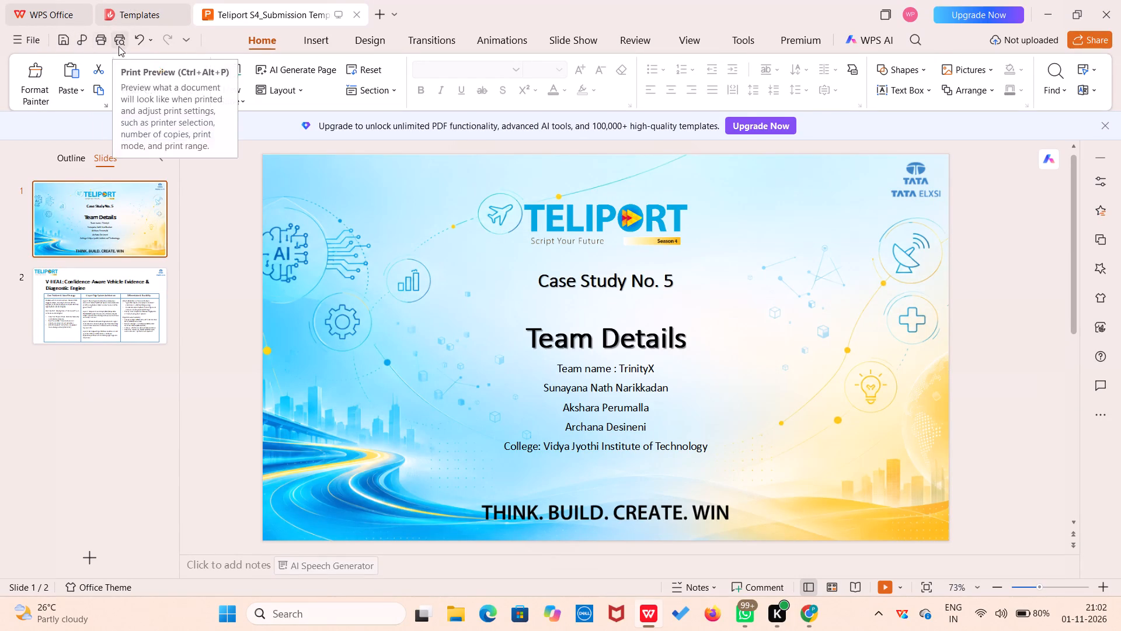
Save a copy of the presentation in Documents as the PowerPoint file Teliport S4_Submission_Round1.pptx.
click(11, 43)
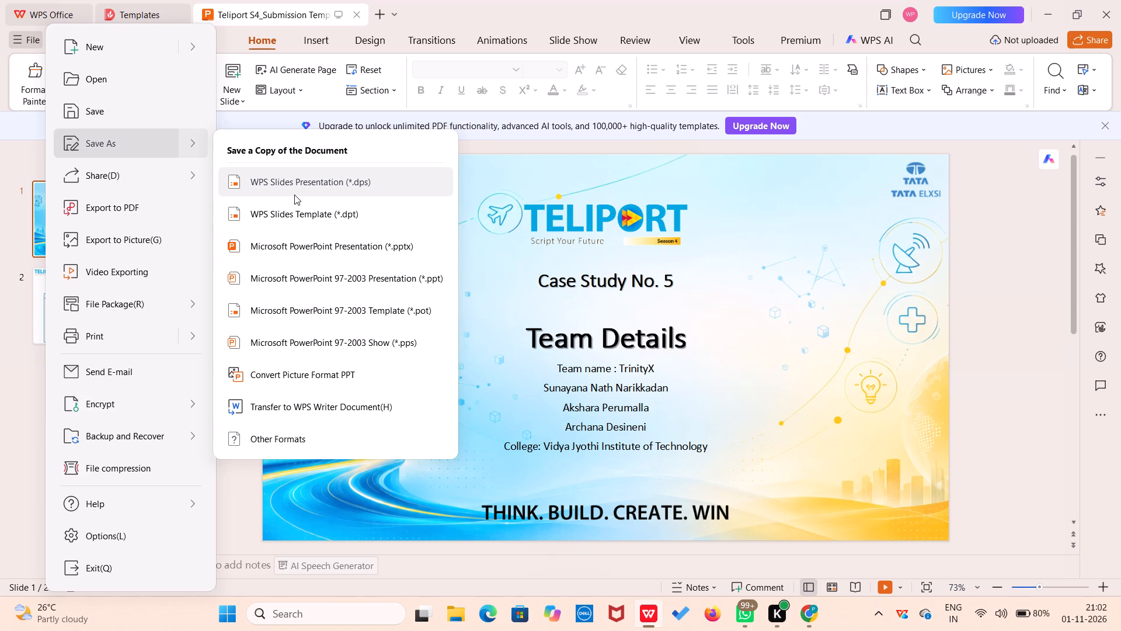
click(372, 241)
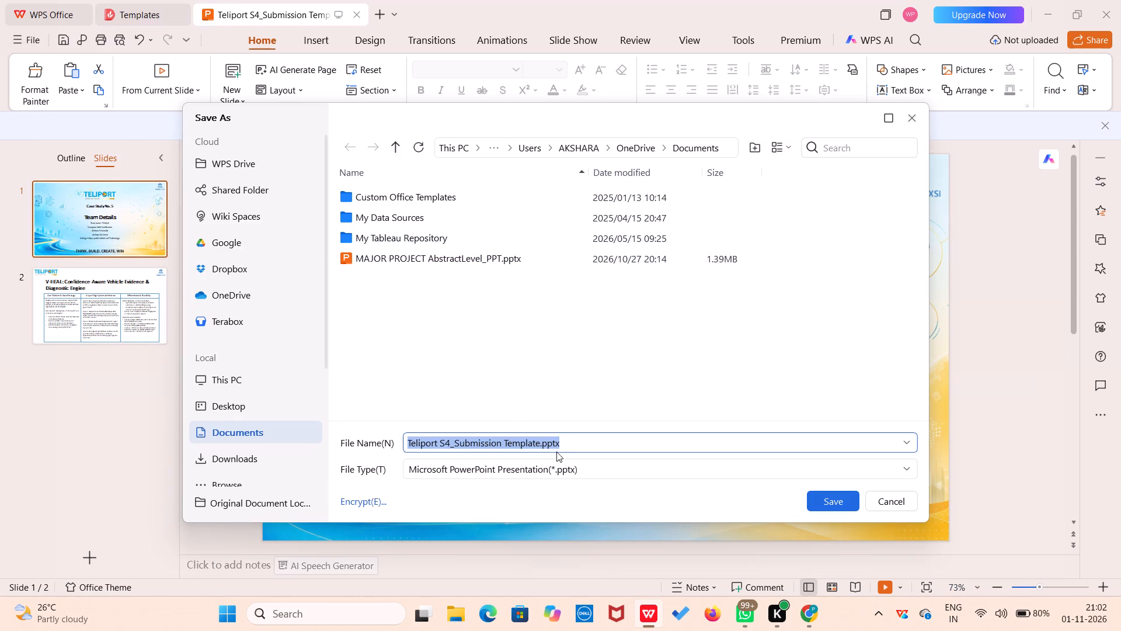
click(535, 446)
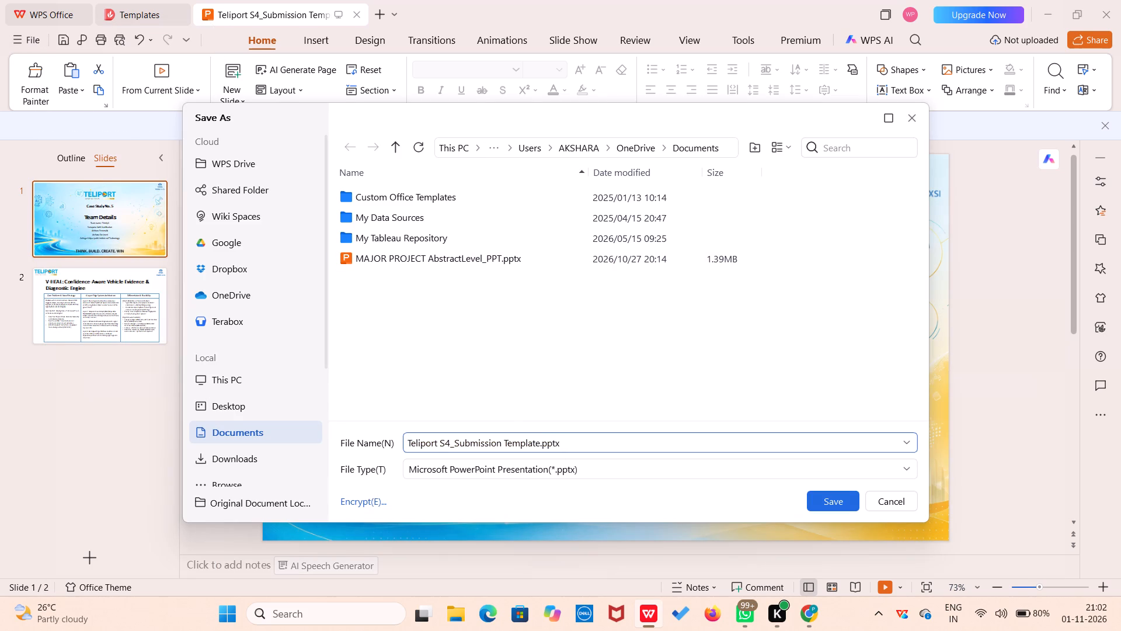
key(Right)
key(BackSpace)
key(BackSpace)
key(BackSpace)
key(BackSpace)
key(BackSpace)
key(BackSpace)
key(BackSpace)
key(BackSpace)
key(BackSpace)
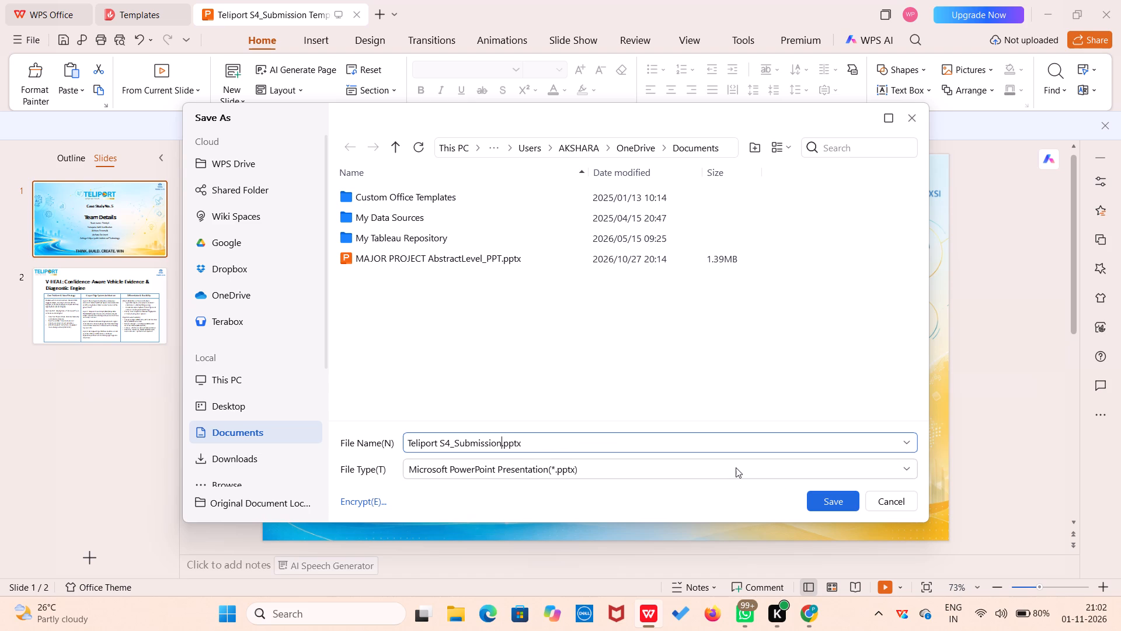